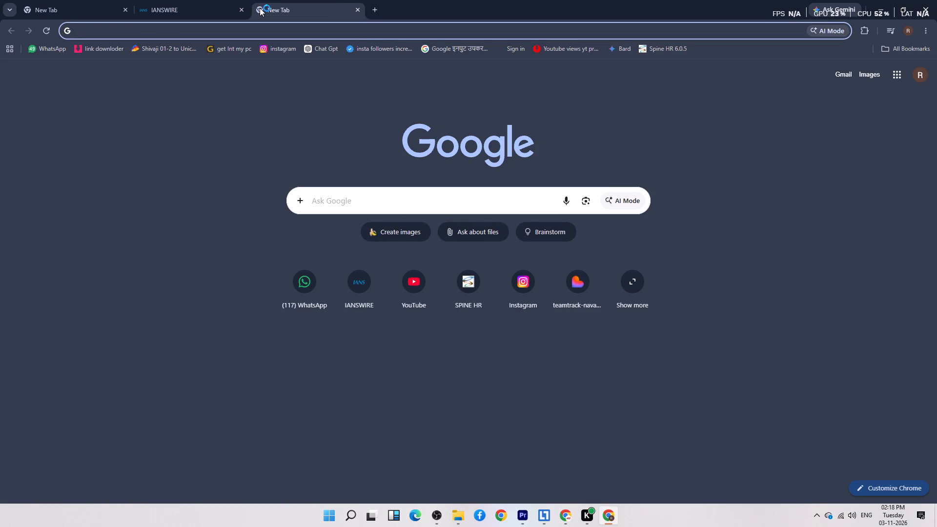
pyautogui.write('diya m')
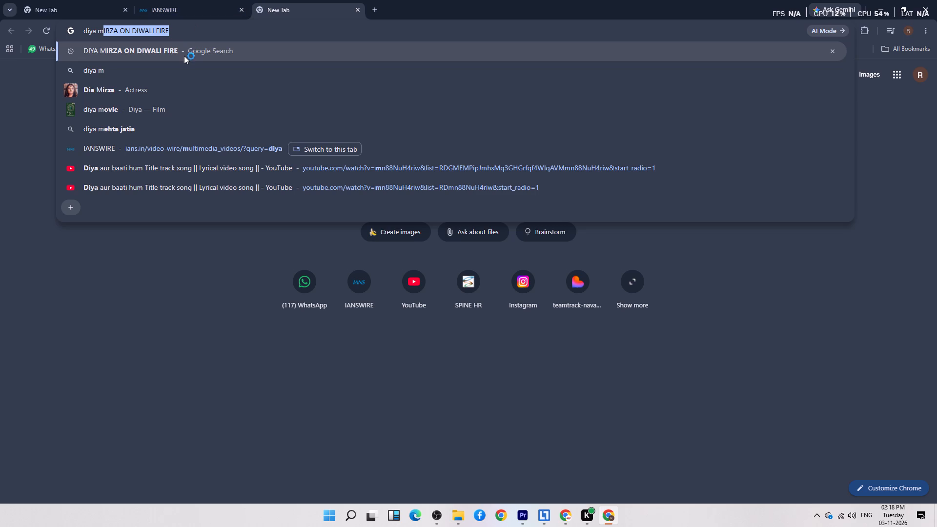
pyautogui.click(149, 52)
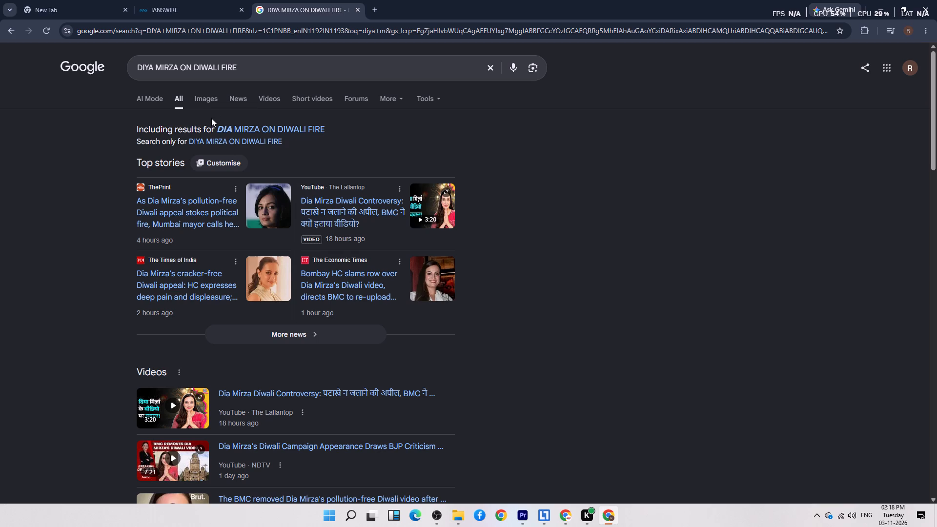
# Copy Google's corrected query "DIA MIRZA ON DIWALI FIRE" and search the IANS multimedia videos for it.
pyautogui.moveTo(211, 118); pyautogui.dragTo(229, 126)
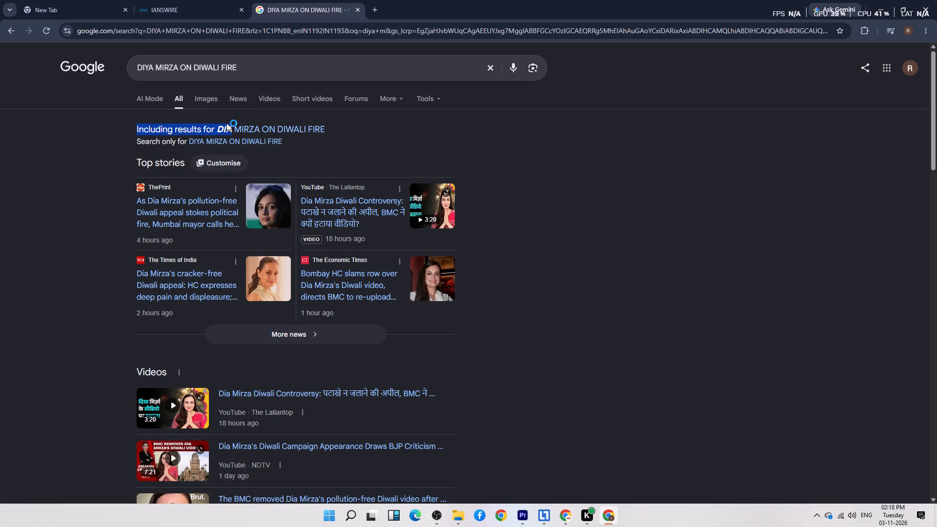
pyautogui.click(106, 0)
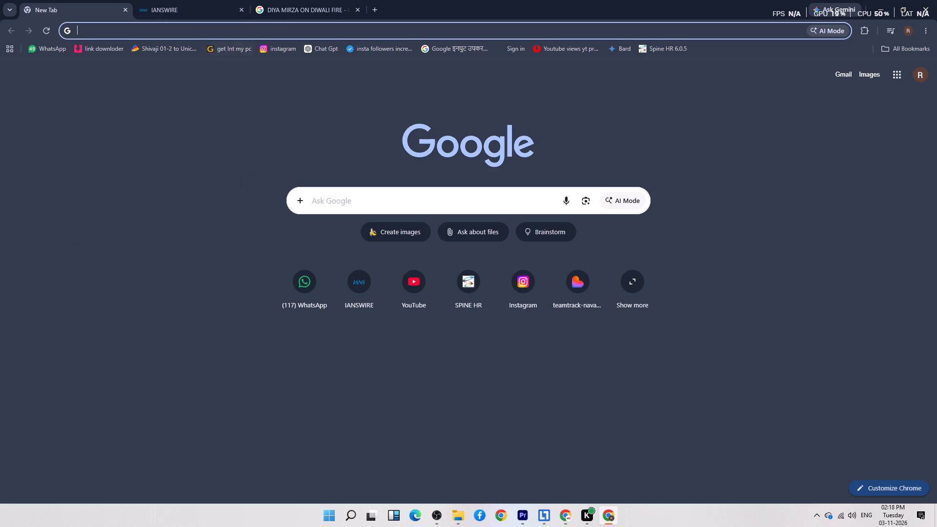
pyautogui.click(277, 5)
pyautogui.click(351, 124)
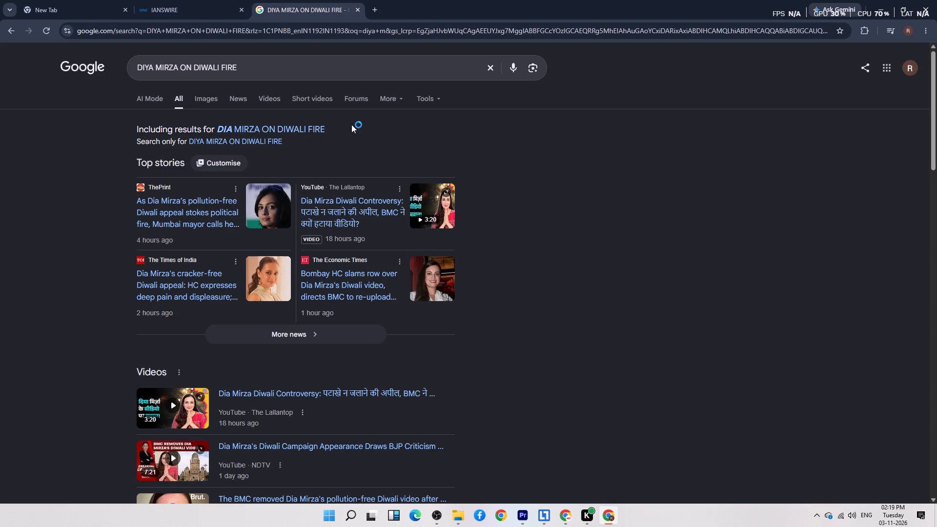
pyautogui.moveTo(352, 123); pyautogui.dragTo(219, 127)
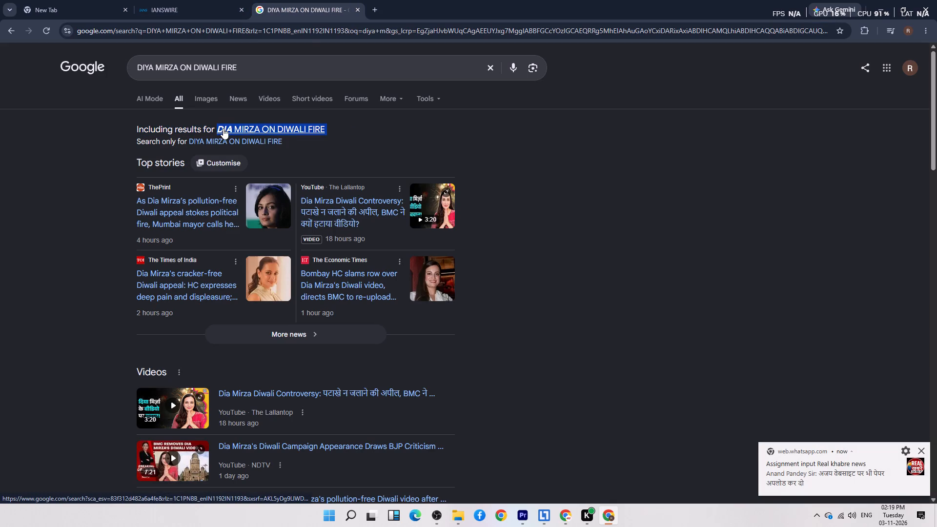
pyautogui.hotkey('ctrl', 'c')
pyautogui.click(166, 0)
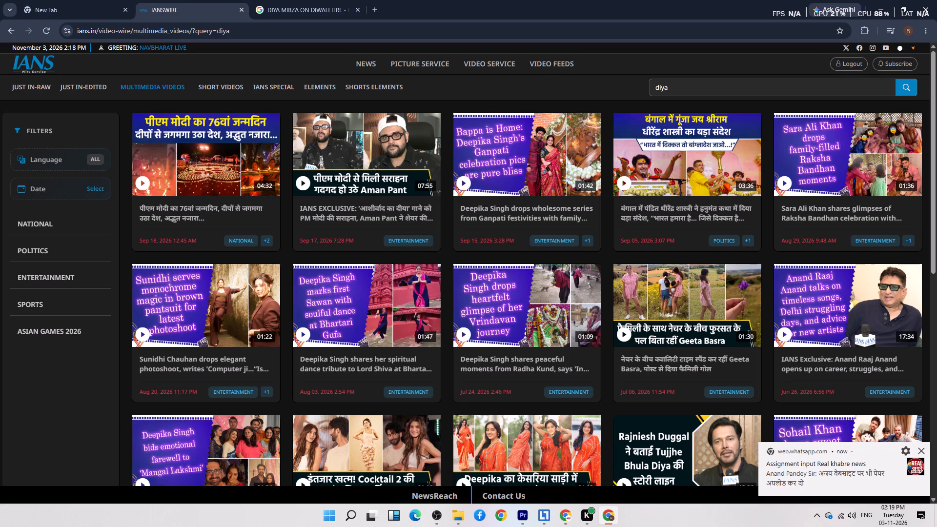
pyautogui.doubleClick(699, 84)
pyautogui.hotkey('ctrl', 'v')
pyautogui.press('Return')
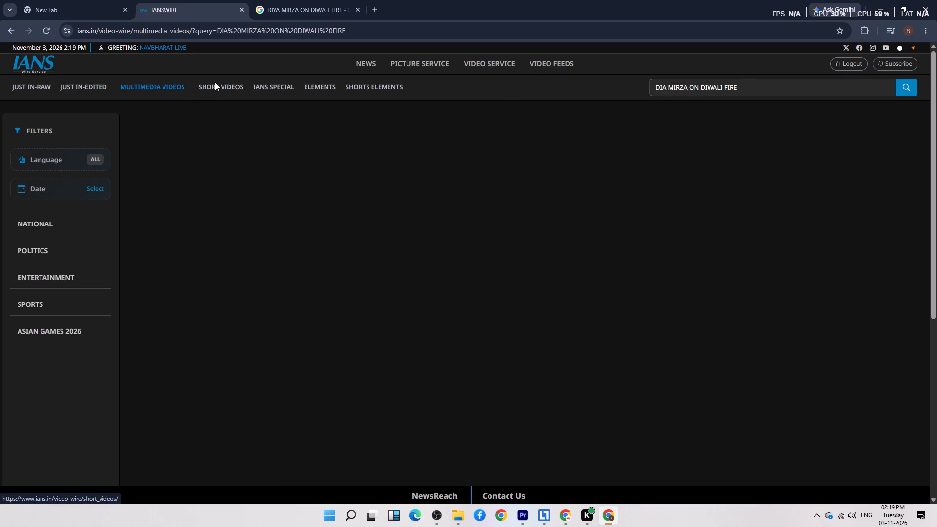
# Search the IANS Just In-Raw videos for the copied phrase "DIA MIRZA ON DIWALI FIRE".
pyautogui.click(71, 88)
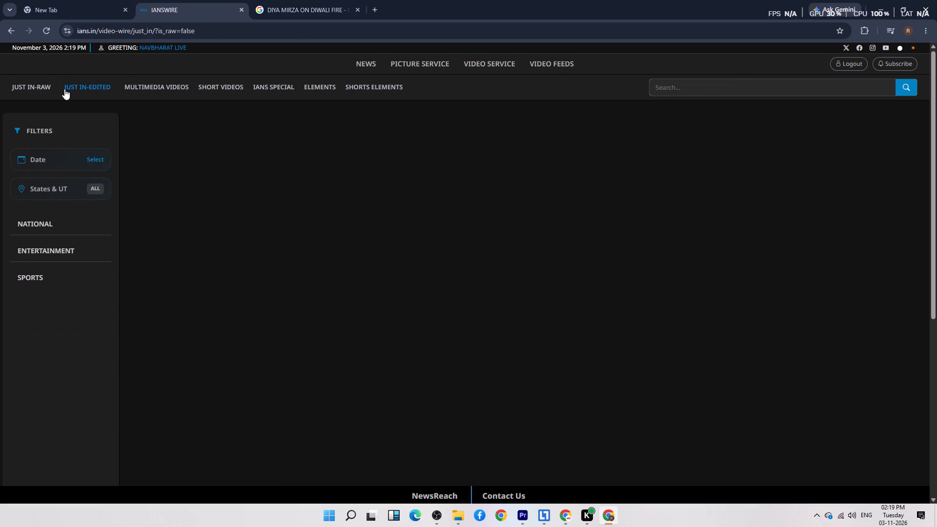
pyautogui.click(33, 87)
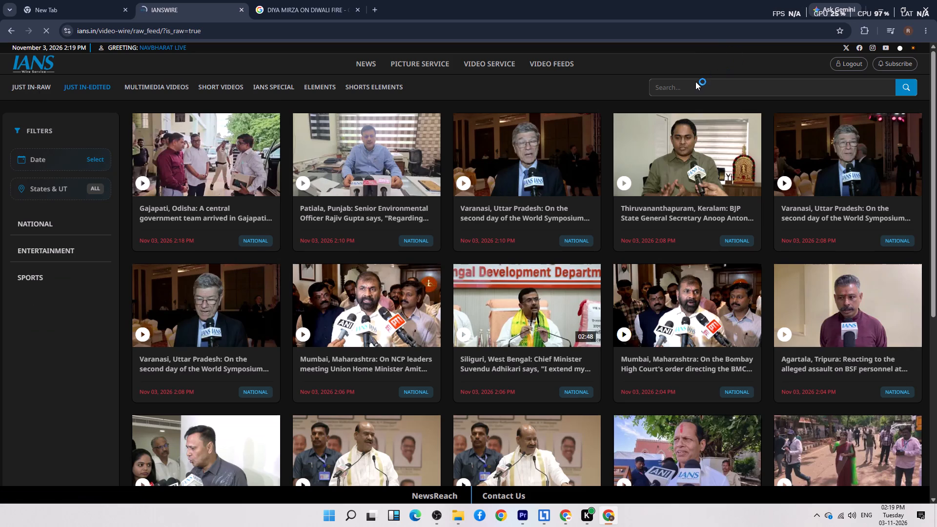
pyautogui.click(695, 81)
pyautogui.click(689, 87)
pyautogui.hotkey('ctrl', 'v')
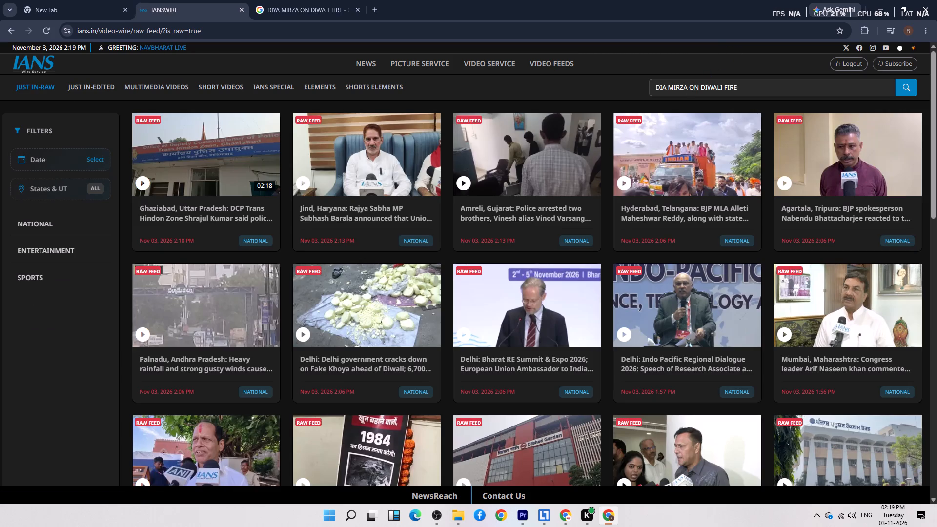
pyautogui.press('Return')
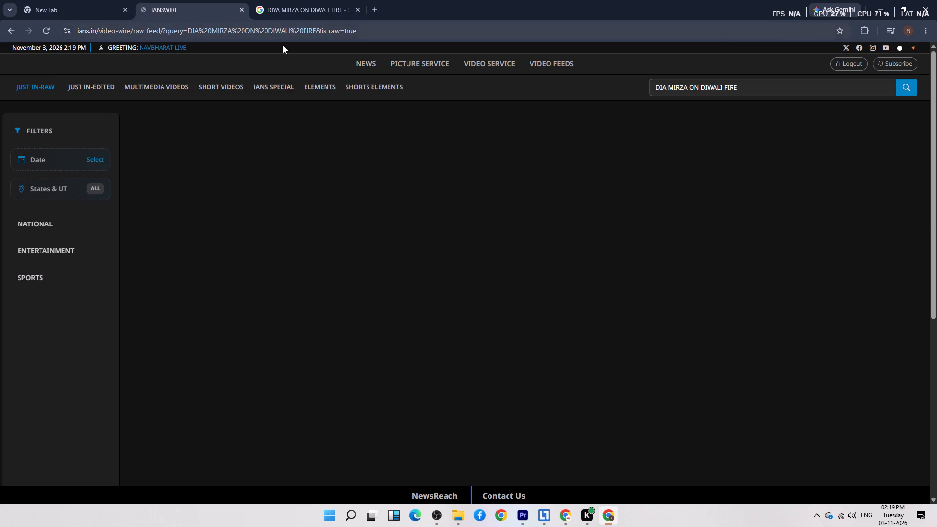
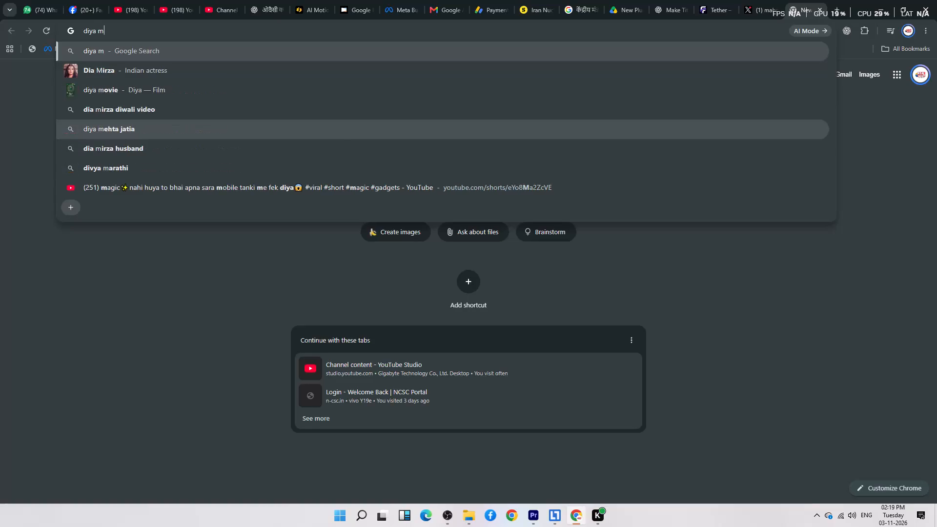
# Search Google for the suggested query "dia mirza diwali video".
pyautogui.write('rza')
pyautogui.press('space')
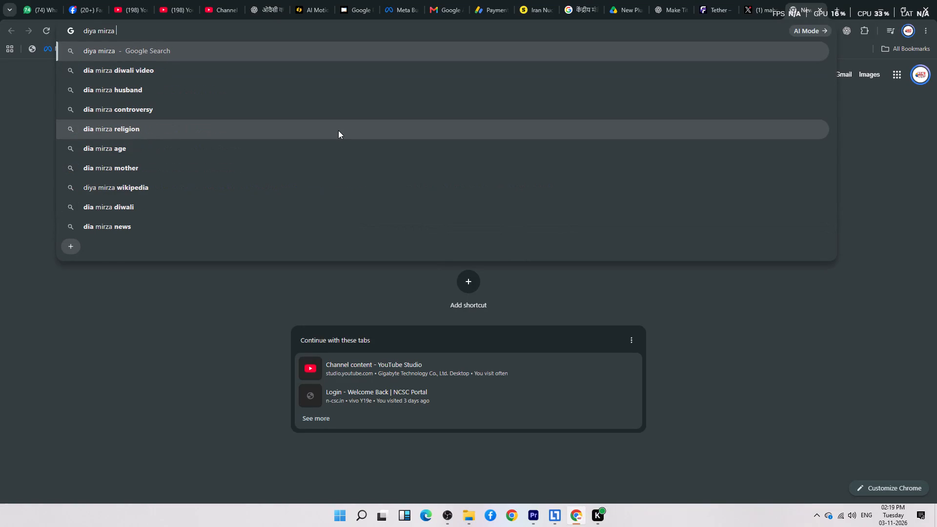
pyautogui.click(174, 73)
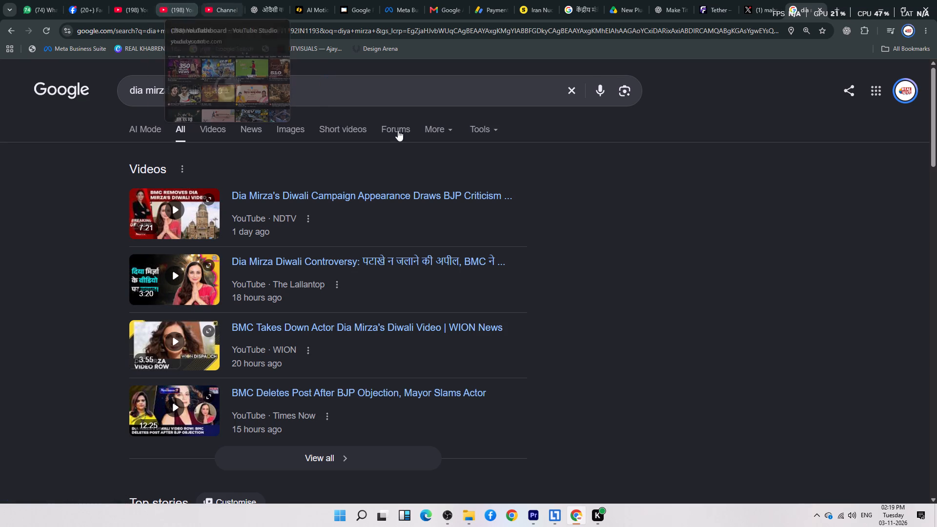
# Switch to YouTube Studio, open the Real Khabren channel content, and search the channel for "dia mirza".
pyautogui.click(221, 0)
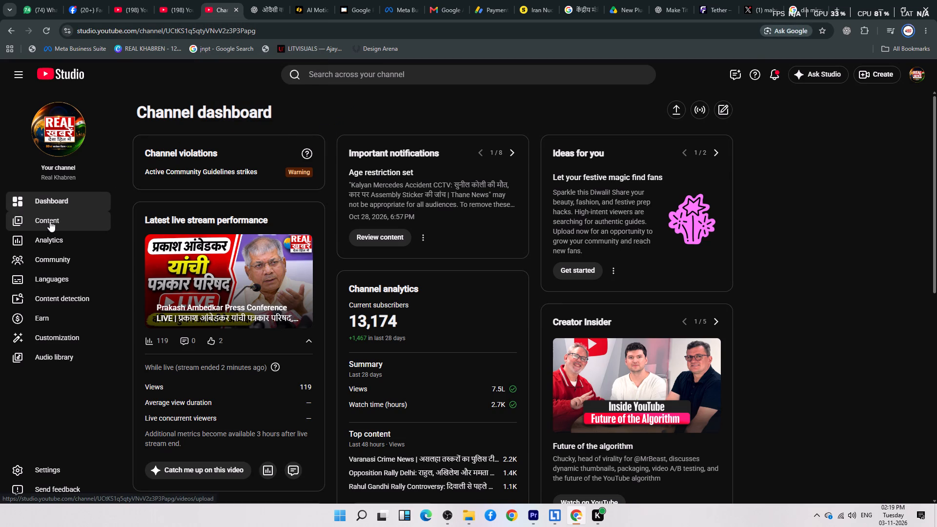
pyautogui.click(50, 221)
pyautogui.click(354, 74)
pyautogui.write('dia')
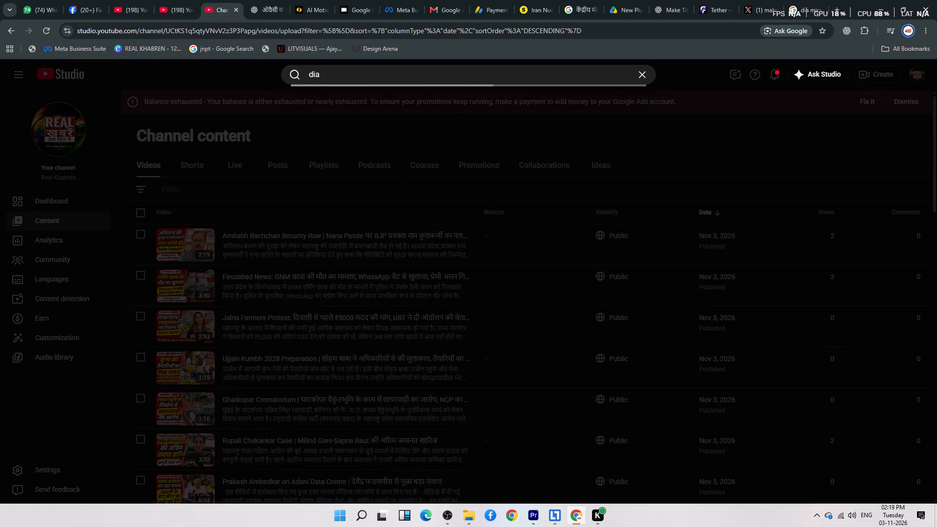
pyautogui.press('space')
pyautogui.write('mirza')
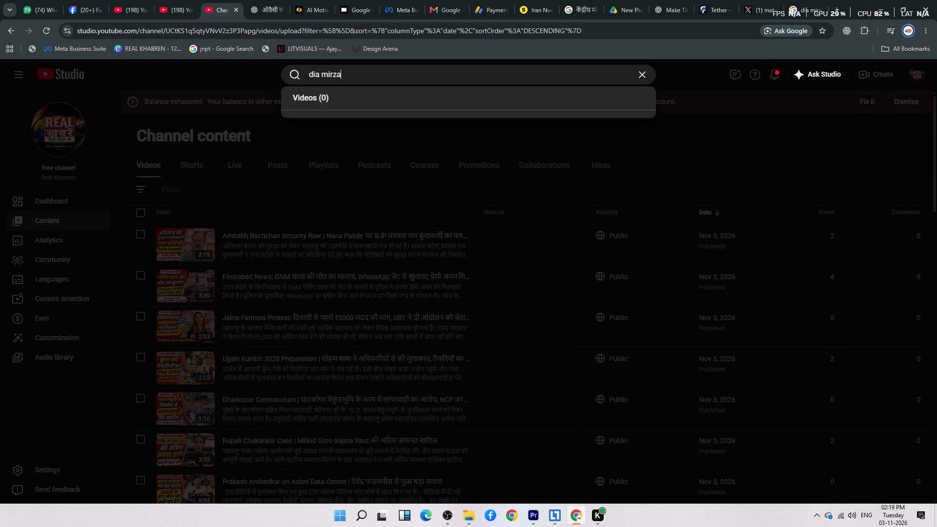
# Change the channel search to "mirza" and open the matching video's details page.
pyautogui.press('BackSpace')
pyautogui.press('BackSpace')
pyautogui.press('BackSpace')
pyautogui.press('BackSpace')
pyautogui.press('BackSpace')
pyautogui.press('BackSpace')
pyautogui.press('BackSpace')
pyautogui.press('BackSpace')
pyautogui.press('BackSpace')
pyautogui.press('BackSpace')
pyautogui.press('BackSpace')
pyautogui.press('BackSpace')
pyautogui.press('BackSpace')
pyautogui.press('BackSpace')
pyautogui.press('BackSpace')
pyautogui.press('BackSpace')
pyautogui.press('BackSpace')
pyautogui.write('mirza')
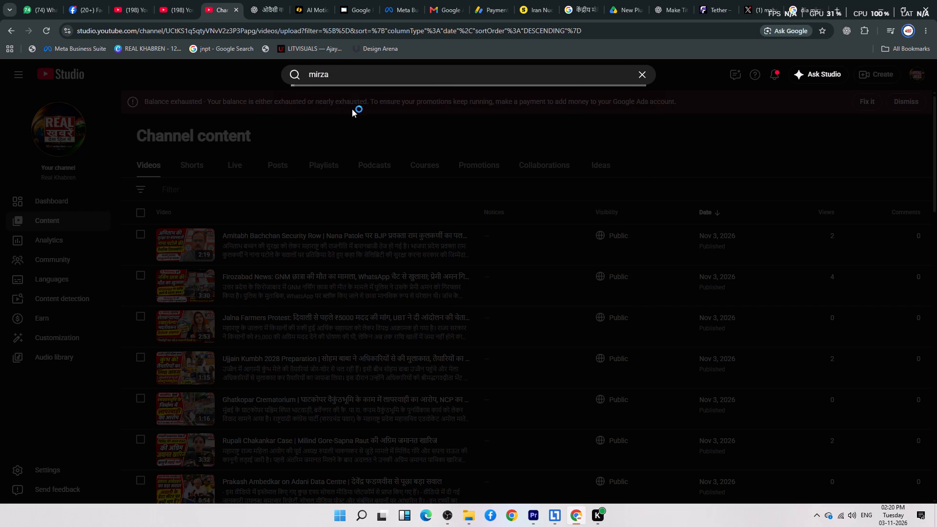
pyautogui.click(382, 125)
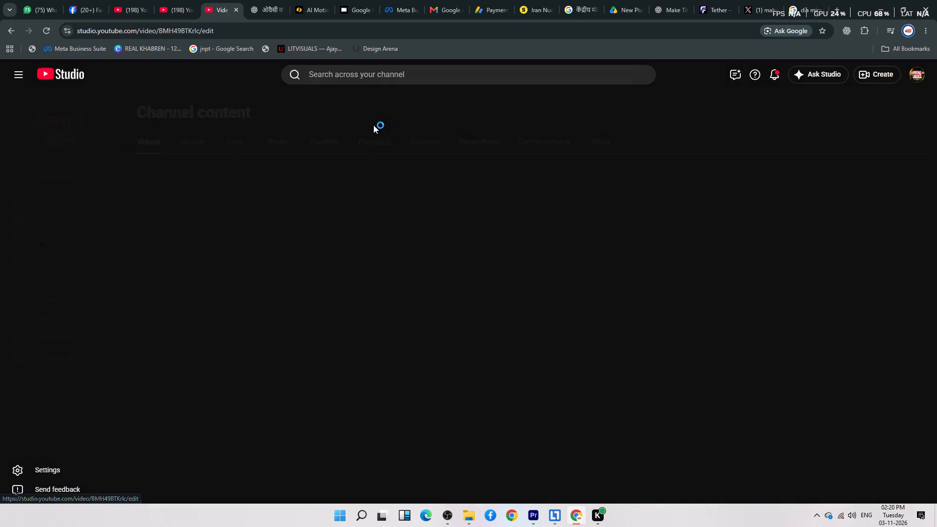
# Go back to the channel content, search the channel for "mirza", and open the details of the Diya Mirza Video Controversy video.
pyautogui.click(13, 33)
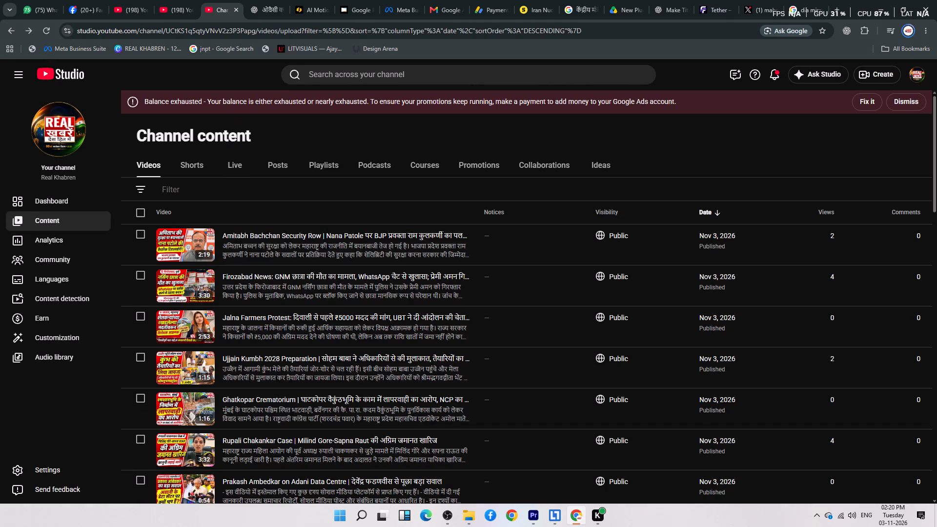
pyautogui.click(319, 74)
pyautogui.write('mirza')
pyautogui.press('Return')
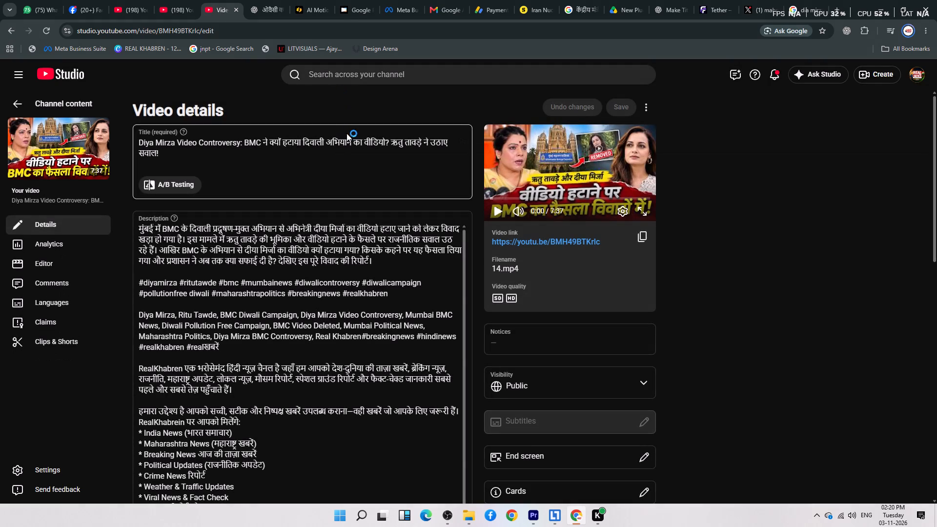
# Return from the video details to the channel content and search the channel again for "mirza".
pyautogui.click(27, 103)
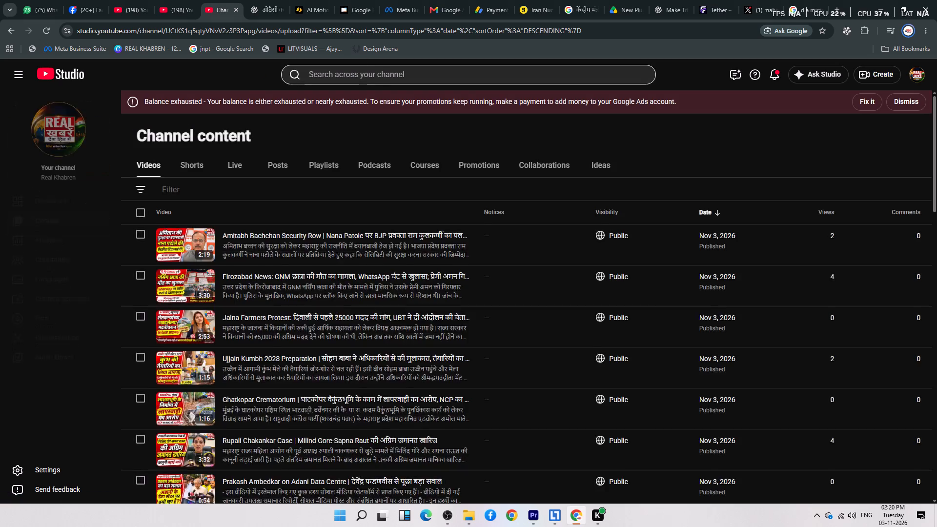
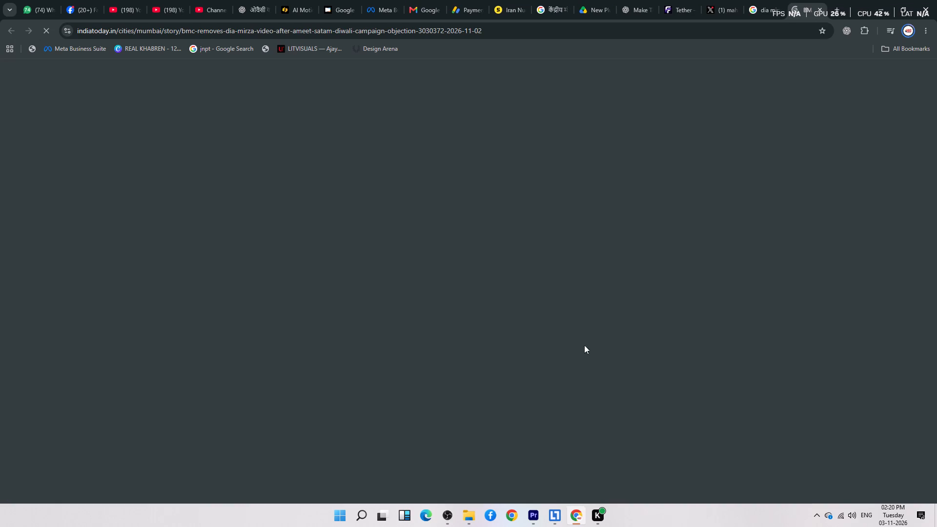
# Look through the India Today article on BMC removing the Dia Mirza Diwali campaign video after Ameet Satam's objection.
pyautogui.scroll(-4, 447, 392)
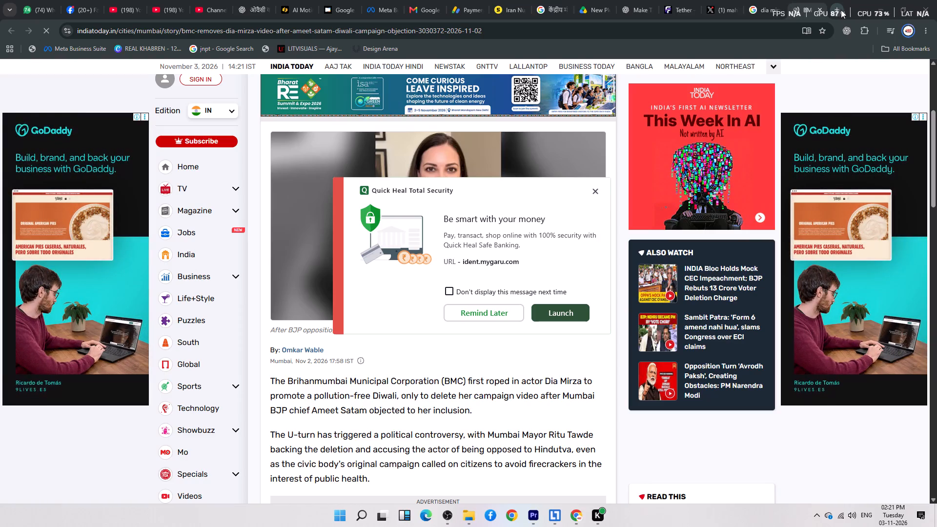
# Search Google in a new tab for the suggested query "dia mirza diwali video" and dismiss the Quick Heal pop-up.
pyautogui.click(824, 6)
pyautogui.click(841, 7)
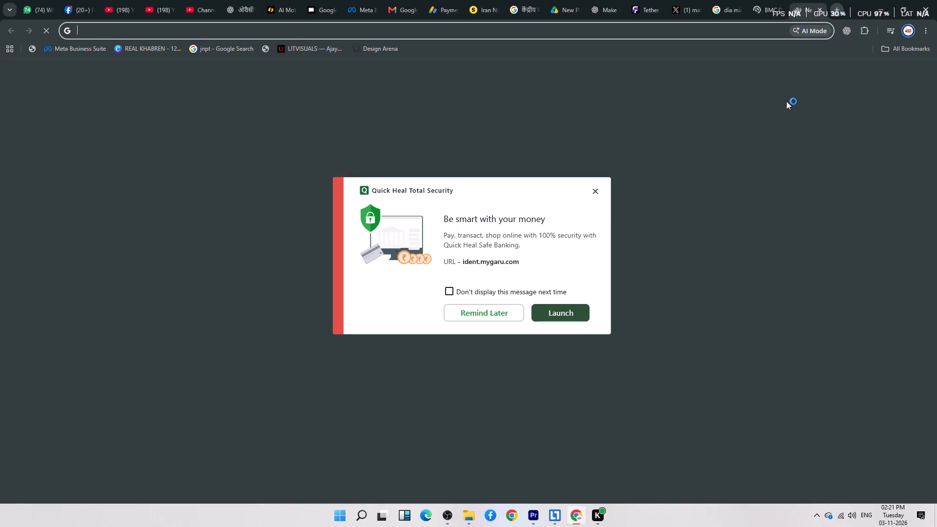
pyautogui.press('d')
pyautogui.write('ia')
pyautogui.press('space')
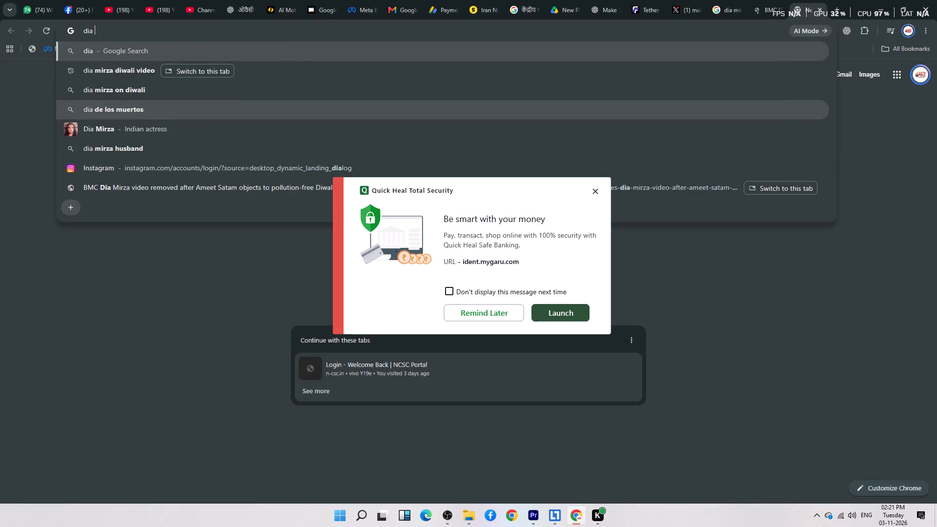
pyautogui.write('mir')
pyautogui.write('za')
pyautogui.press('space')
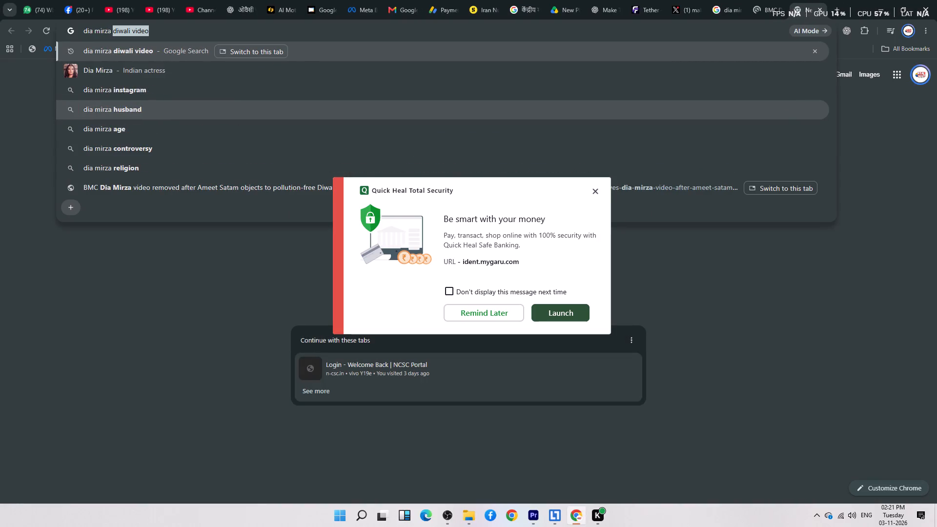
pyautogui.click(165, 53)
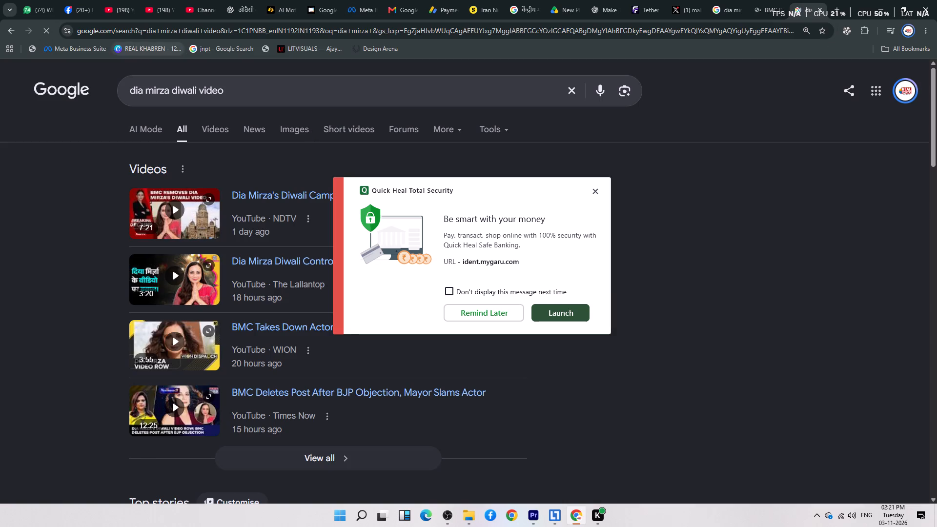
pyautogui.click(592, 192)
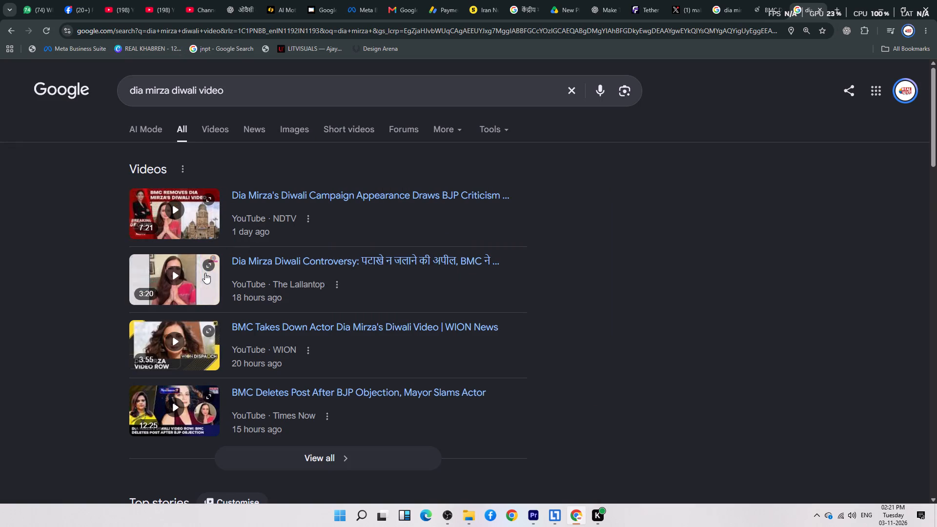
# Limit the results to videos and open India Today's "Dia Mirza Diwali Video Row: Bombay High Court Slams BMC".
pyautogui.scroll(-6, 208, 279)
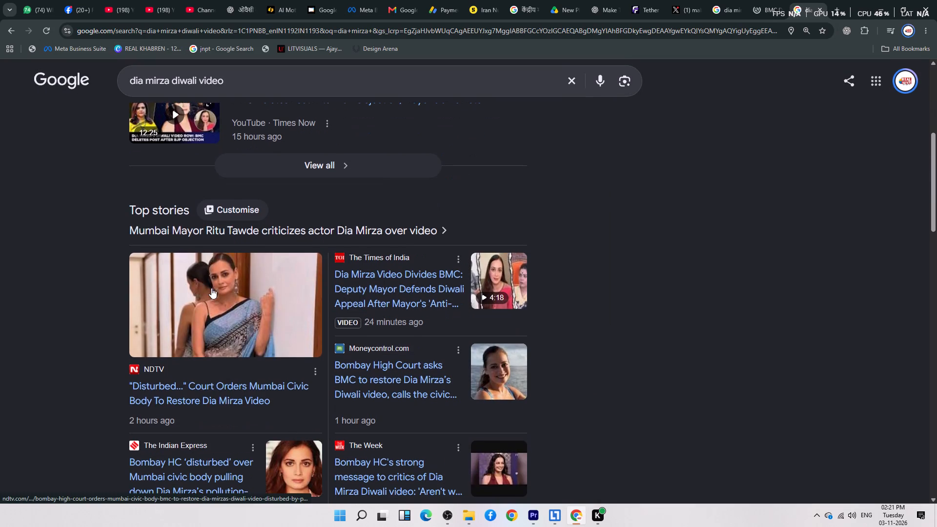
pyautogui.scroll(6, 242, 162)
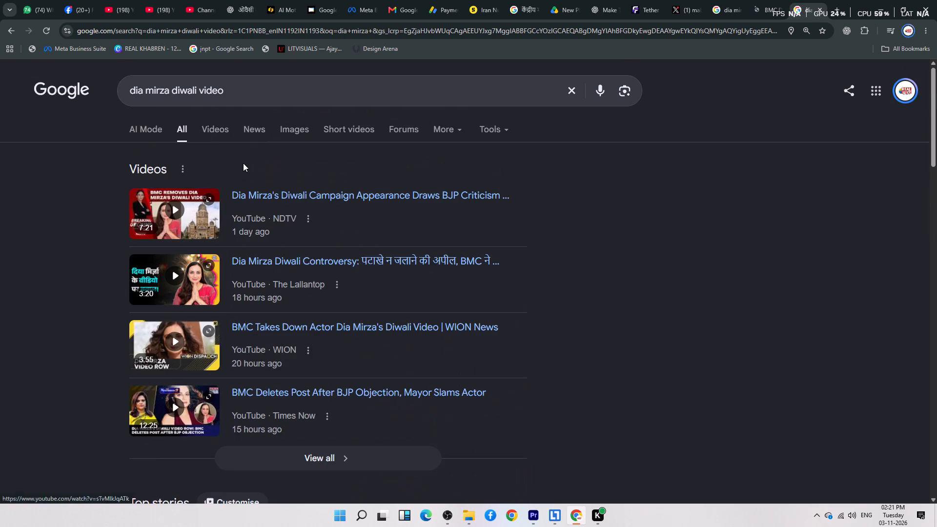
pyautogui.click(213, 128)
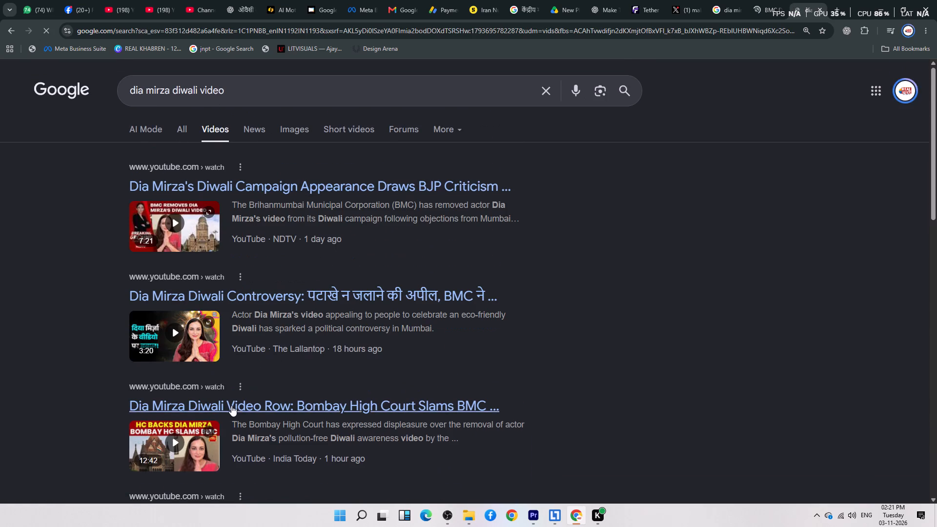
pyautogui.scroll(-4, 241, 416)
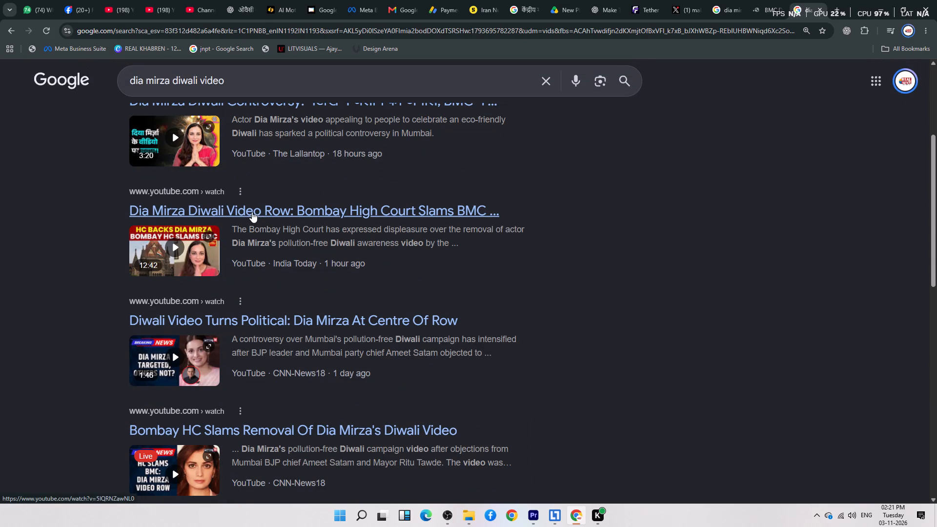
pyautogui.click(170, 243)
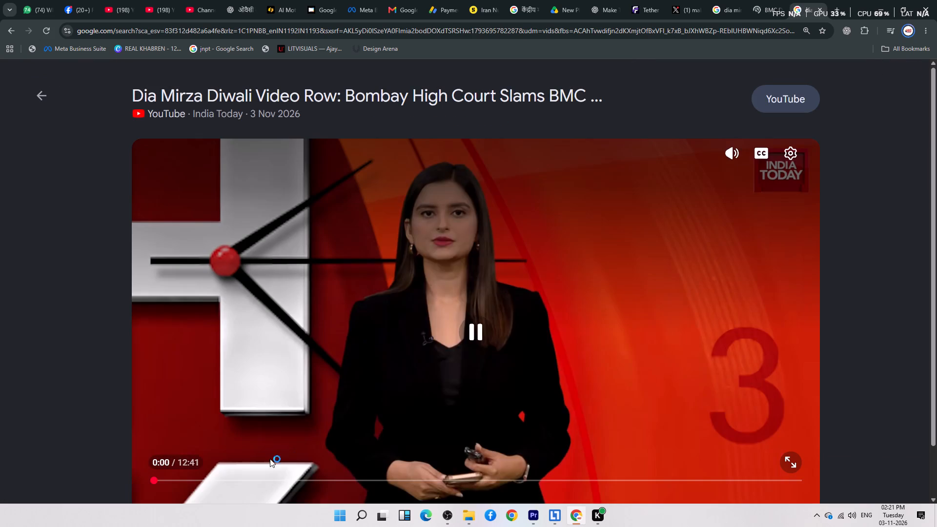
# Skip ahead to about 1:00 in the India Today video and pause it there.
pyautogui.click(258, 461)
pyautogui.moveTo(153, 479); pyautogui.dragTo(201, 486)
pyautogui.click(407, 379)
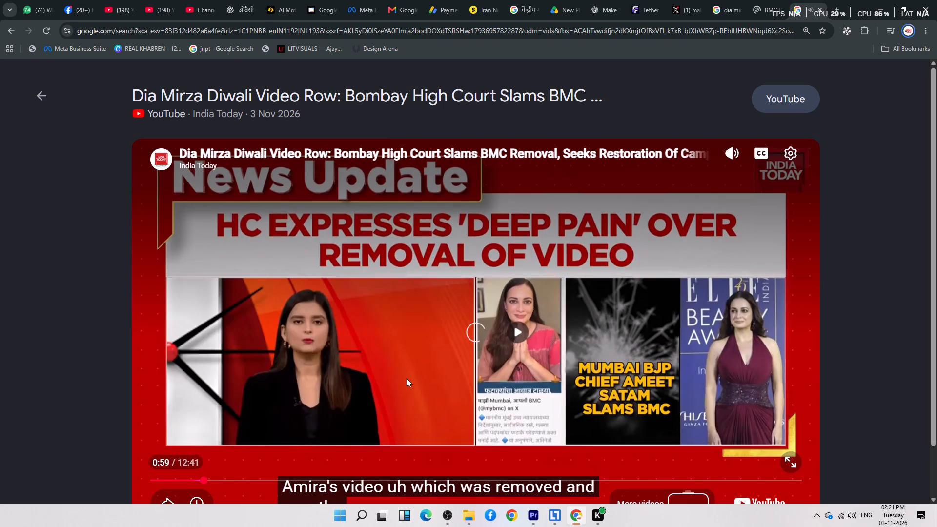
pyautogui.click(407, 378)
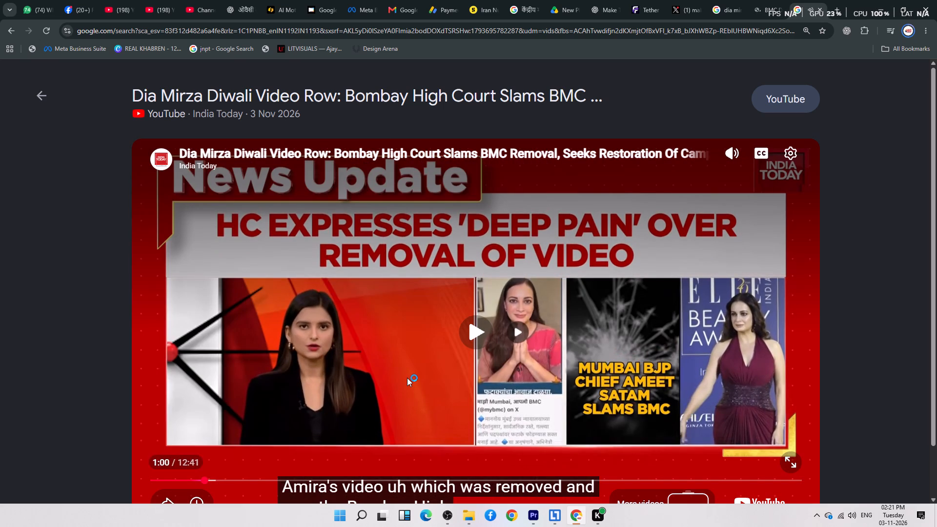
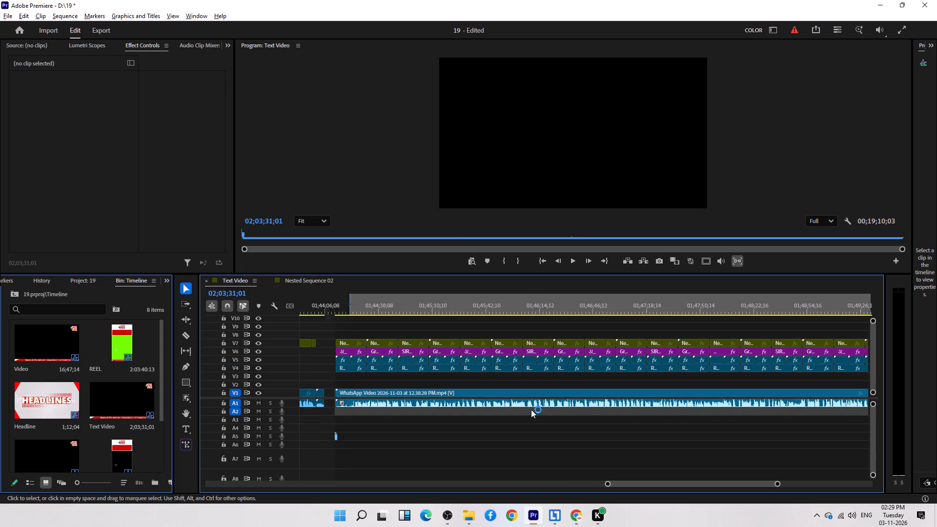
pyautogui.press('-')
pyautogui.scroll(-10, 528, 406)
pyautogui.press('-')
pyautogui.press('-')
pyautogui.press('-')
pyautogui.press('-')
pyautogui.scroll(-5, 551, 379)
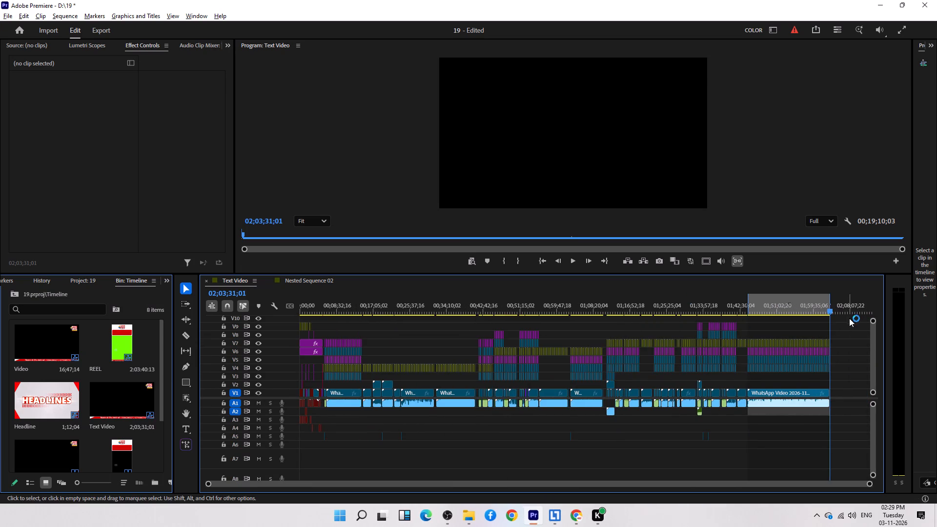
pyautogui.click(842, 301)
pyautogui.press('=')
pyautogui.press('=')
pyautogui.press('=')
pyautogui.press('-')
pyautogui.scroll(6, 545, 405)
pyautogui.moveTo(518, 421); pyautogui.dragTo(450, 446)
pyautogui.hotkey('ctrl', 'c')
pyautogui.hotkey('ctrl', 'v')
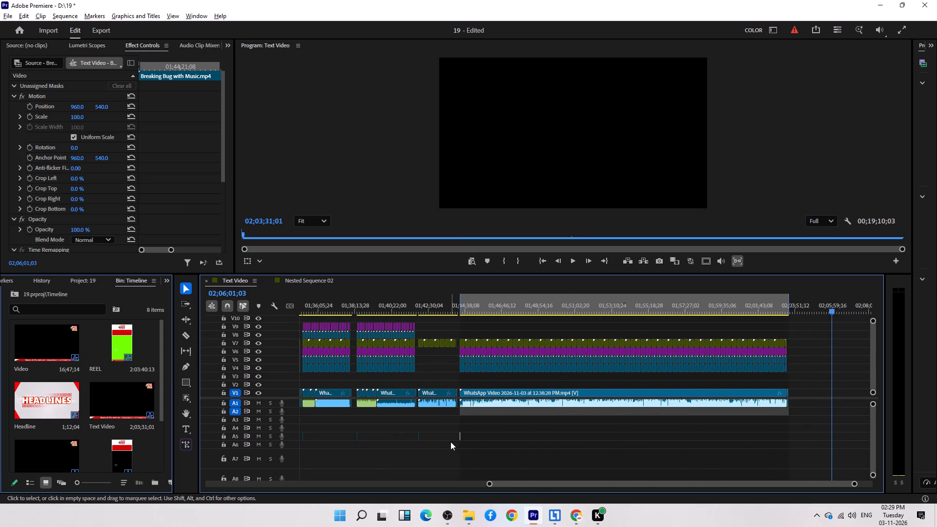
pyautogui.press('=')
pyautogui.press('=')
pyautogui.press('=')
pyautogui.press('=')
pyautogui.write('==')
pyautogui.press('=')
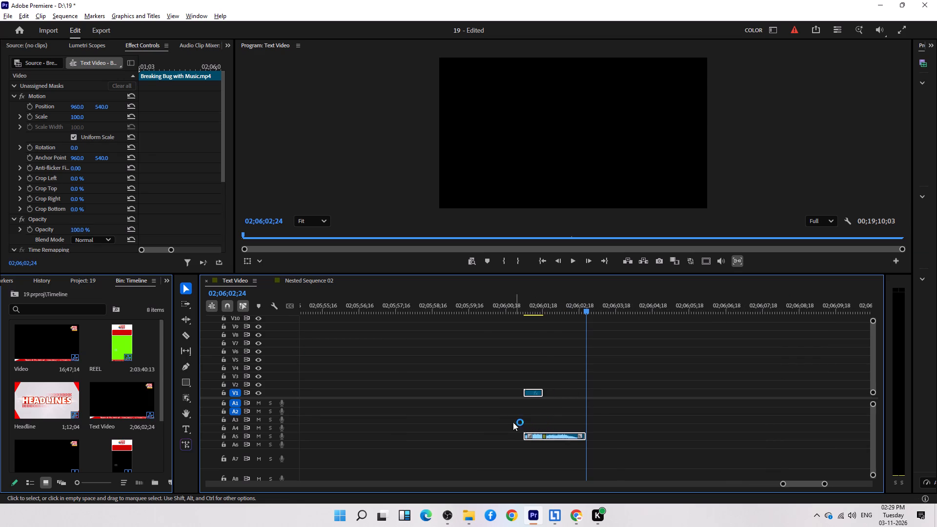
# Switch to File Explorer and open the Downloads folder to locate the Dia Mirza Environmental Advocacy Montage image.
pyautogui.click(466, 512)
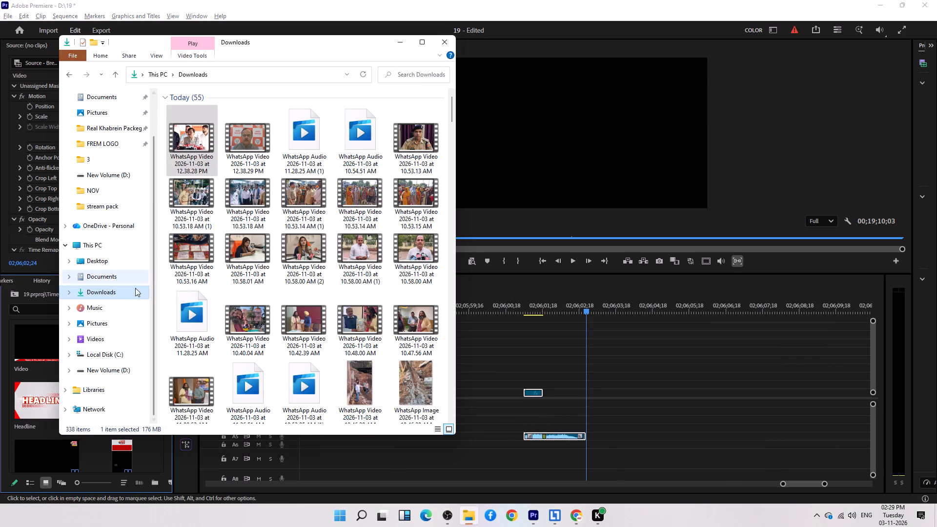
pyautogui.click(106, 296)
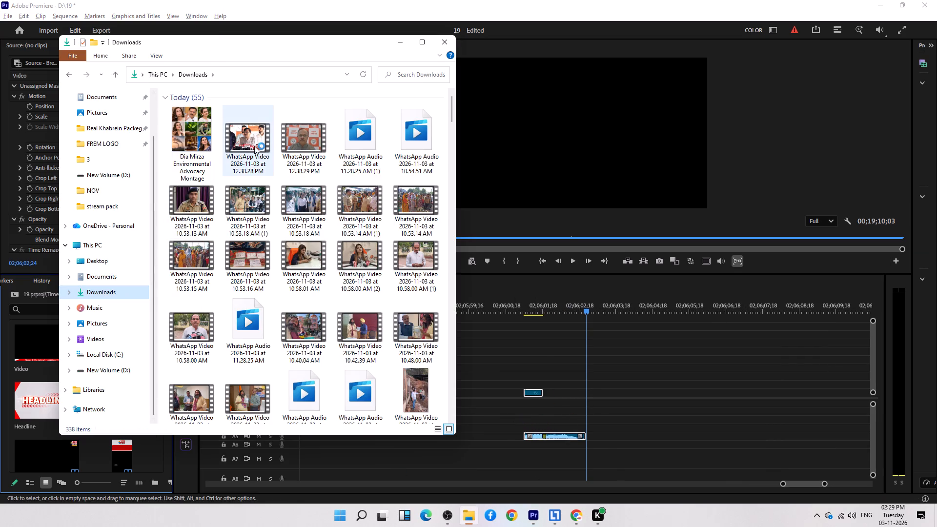
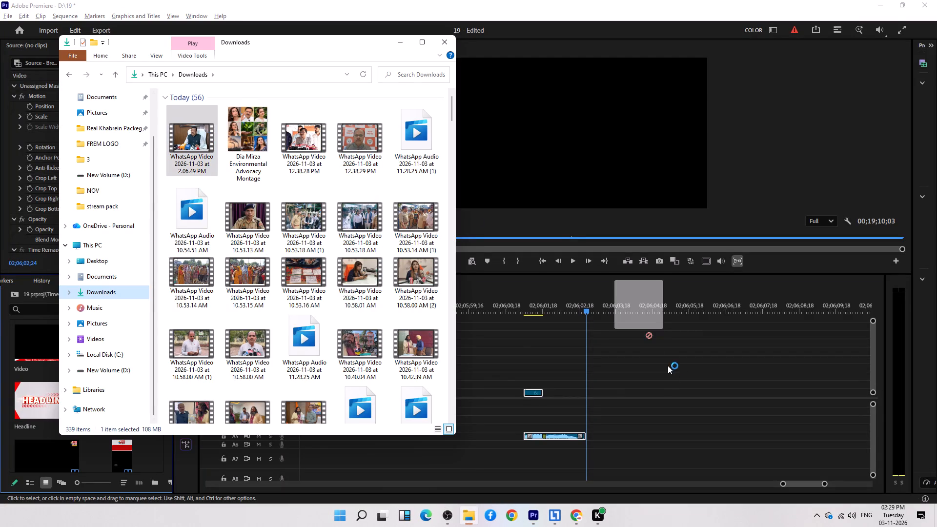
# Place the WhatsApp Video 2026-11-03 at 2.06.49 PM clip from Downloads on V1 right after the breaking clip, and move the playhead to its start at 02;06;01;19.
pyautogui.moveTo(668, 365); pyautogui.dragTo(545, 396)
pyautogui.click(690, 362)
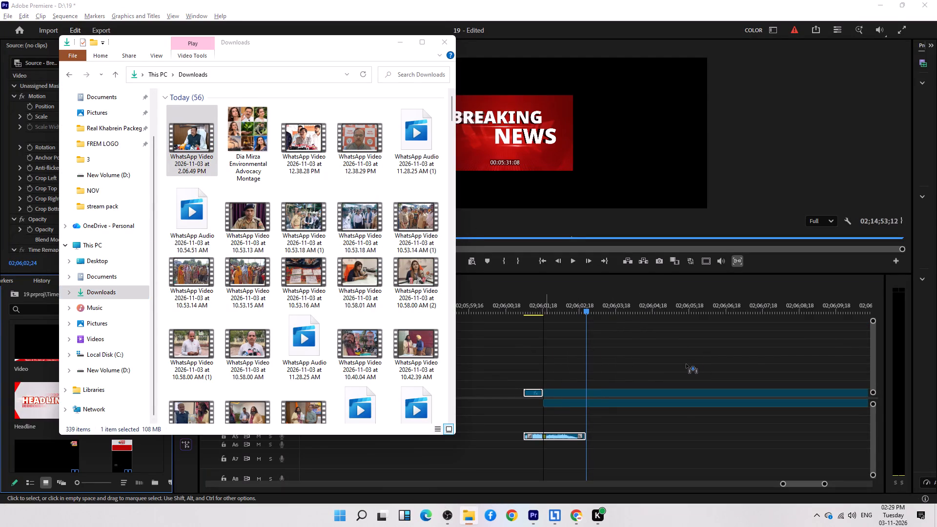
pyautogui.press('Up')
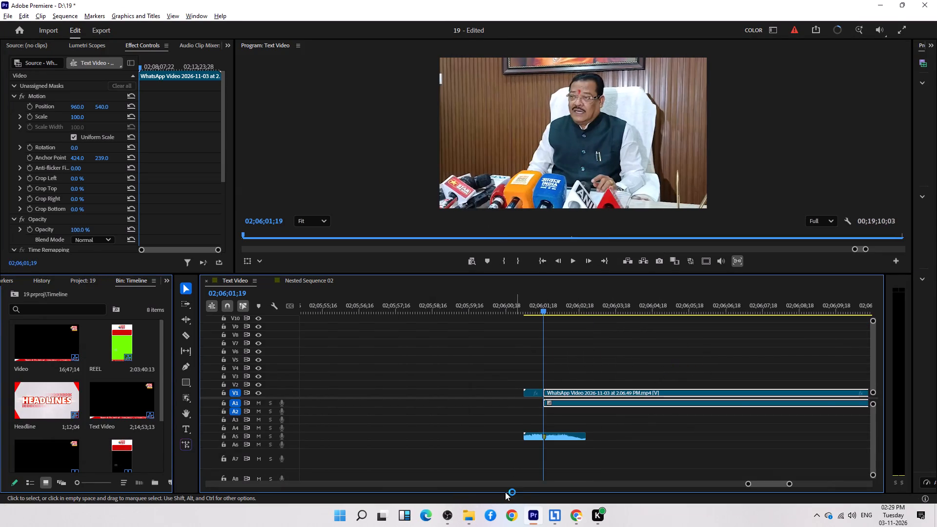
# Add the 2WIN template from the Real Khabrein Packeging folder on V6, aligned with the WhatsApp clip's start at 02;06;01;19.
pyautogui.click(468, 521)
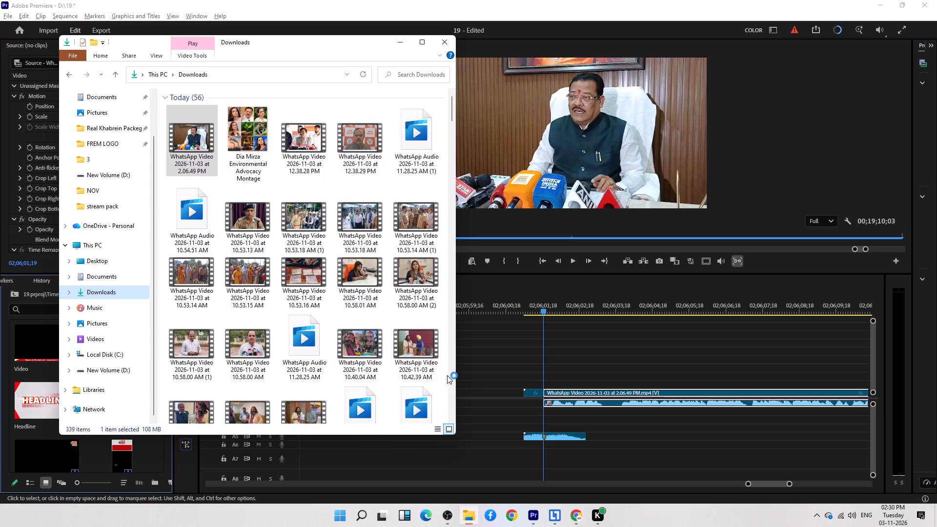
pyautogui.click(114, 130)
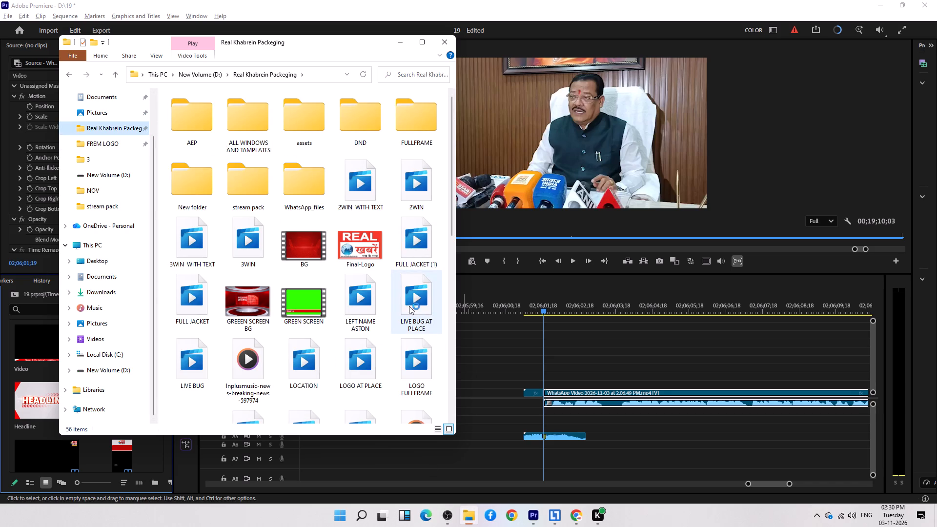
pyautogui.moveTo(415, 195); pyautogui.dragTo(537, 349)
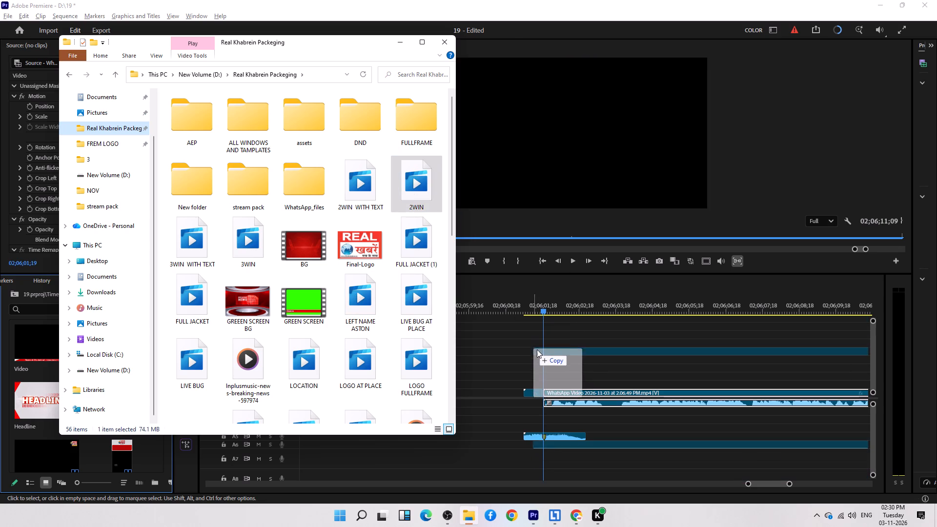
pyautogui.moveTo(537, 349); pyautogui.dragTo(544, 351)
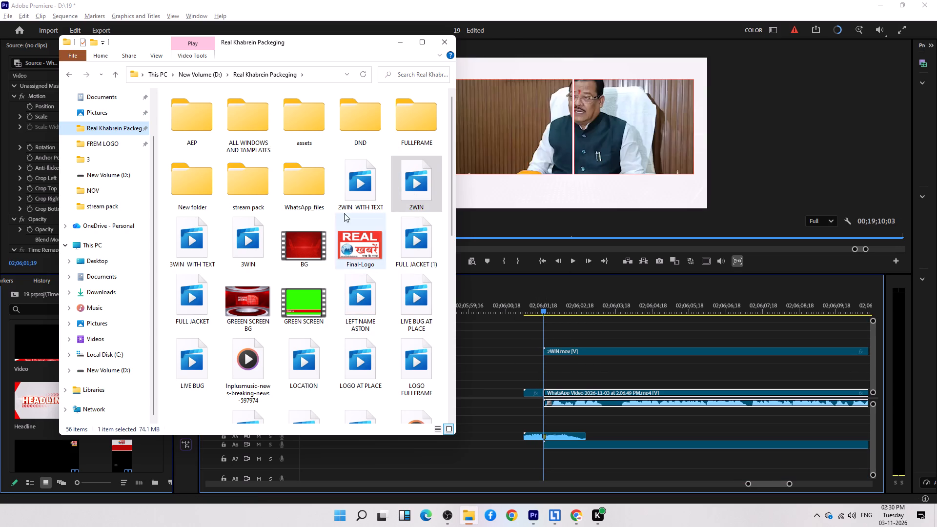
# Add the Dia Mirza Environmental Advocacy Montage image from Downloads to V2 at 02;06;01;19, above the WhatsApp video.
pyautogui.click(110, 288)
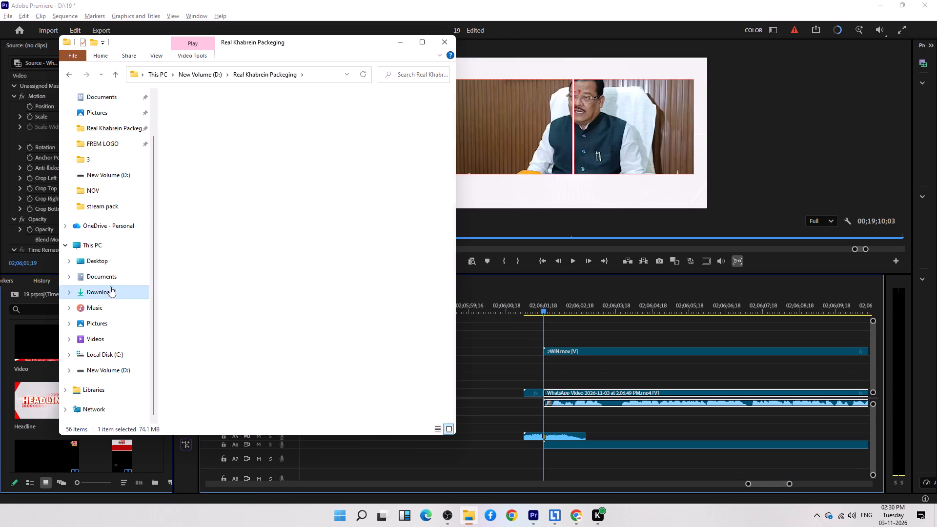
pyautogui.moveTo(233, 134); pyautogui.dragTo(547, 393)
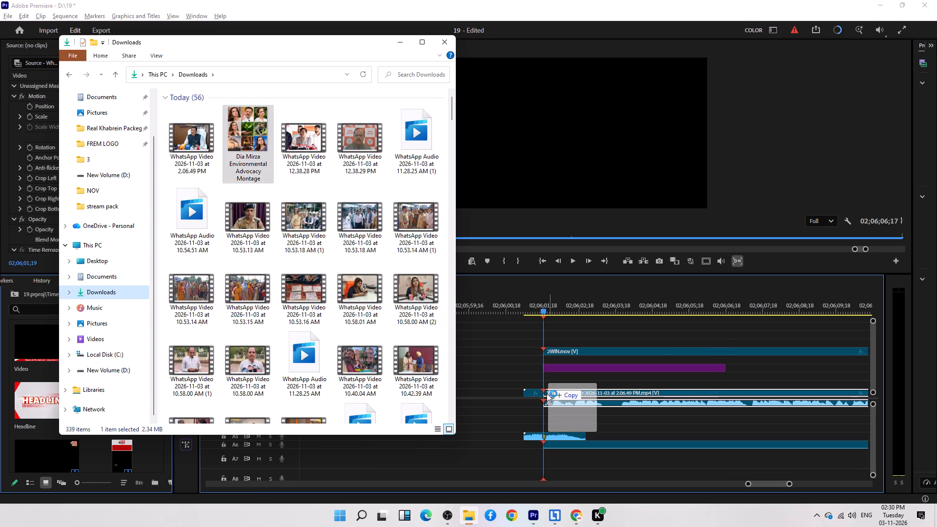
pyautogui.moveTo(547, 393); pyautogui.dragTo(548, 386)
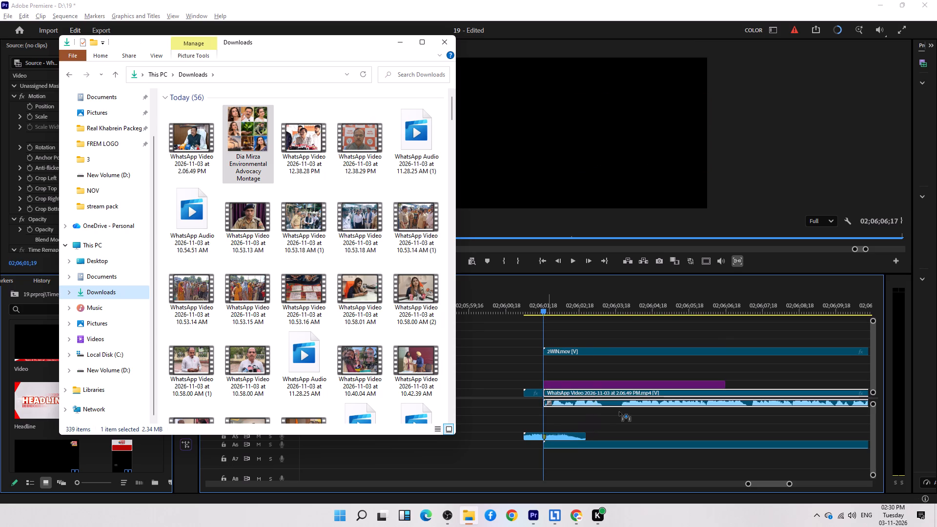
pyautogui.click(624, 417)
pyautogui.click(610, 440)
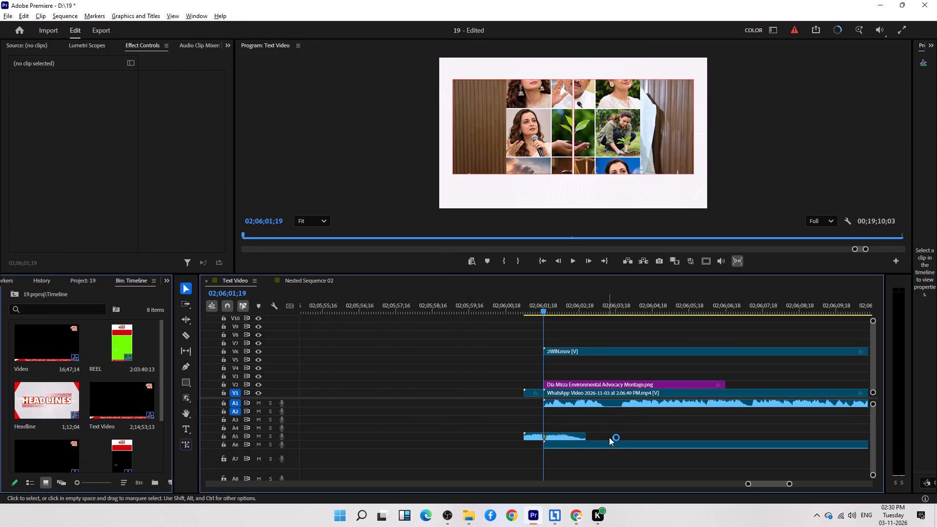
# Unlink 2WIN.mov and delete its audio from A6, moving the remaining video down to V3 directly above the montage image.
pyautogui.moveTo(642, 421); pyautogui.dragTo(664, 452)
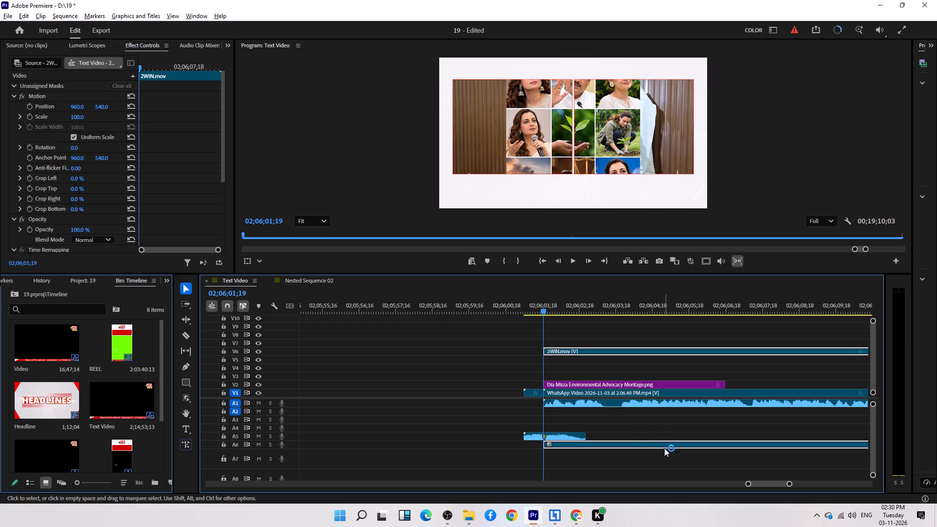
pyautogui.rightClick(661, 442)
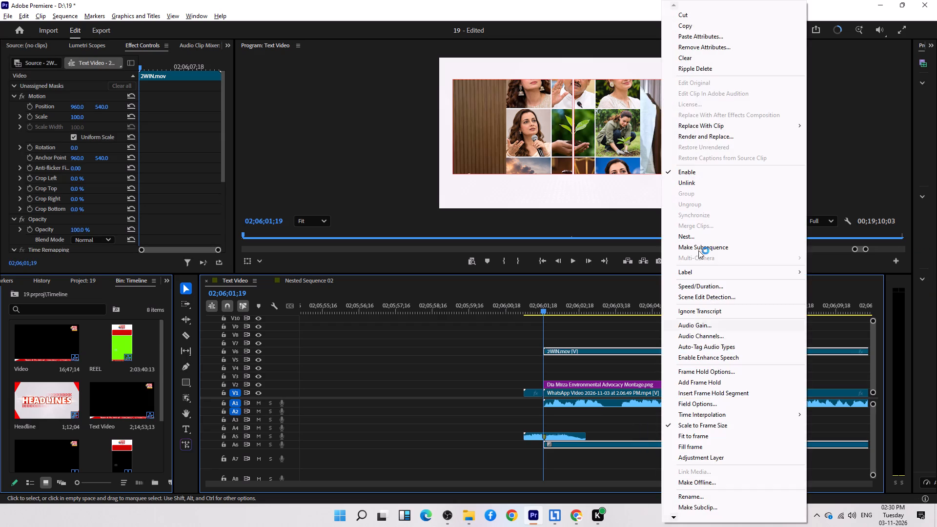
pyautogui.click(694, 183)
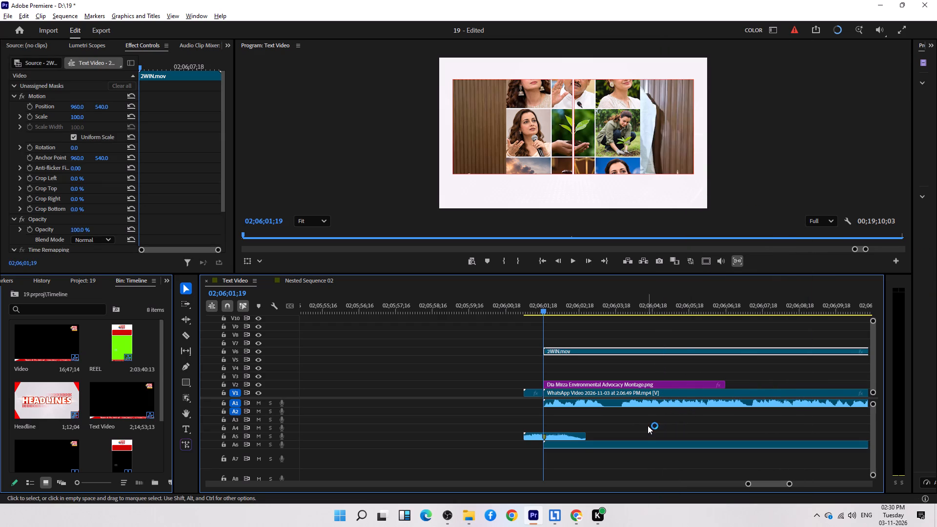
pyautogui.moveTo(648, 426); pyautogui.dragTo(667, 456)
pyautogui.press('Delete')
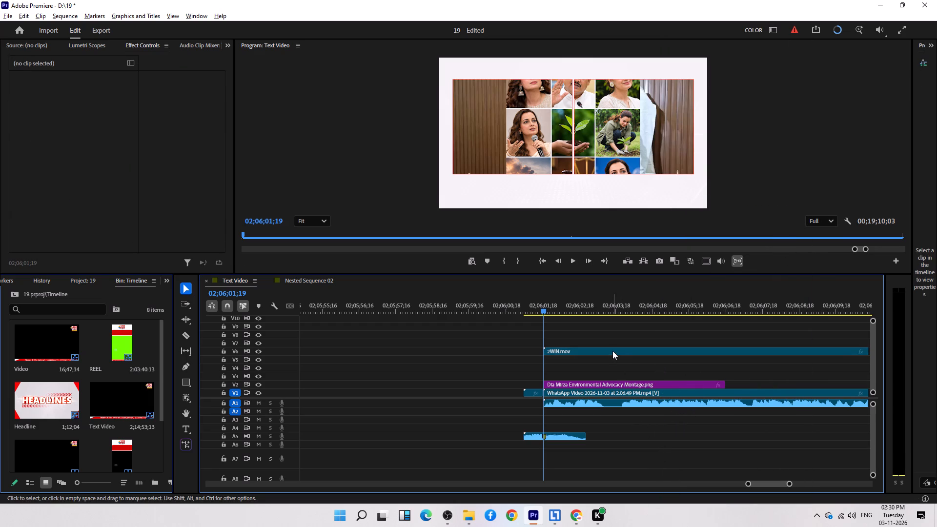
pyautogui.moveTo(612, 351); pyautogui.dragTo(617, 375)
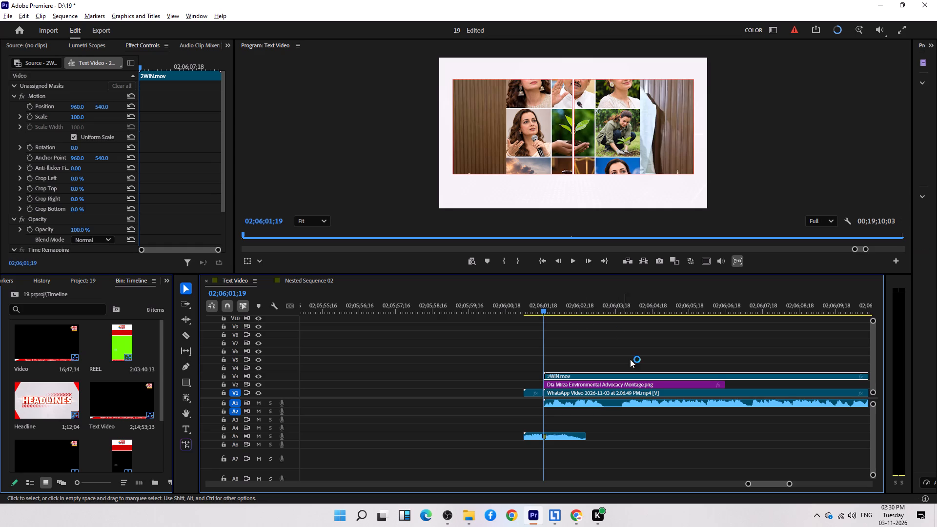
# Reposition the V1 WhatsApp video to about 481, 540 and scale it to about 87% so the speaker fills the left frame.
pyautogui.click(608, 391)
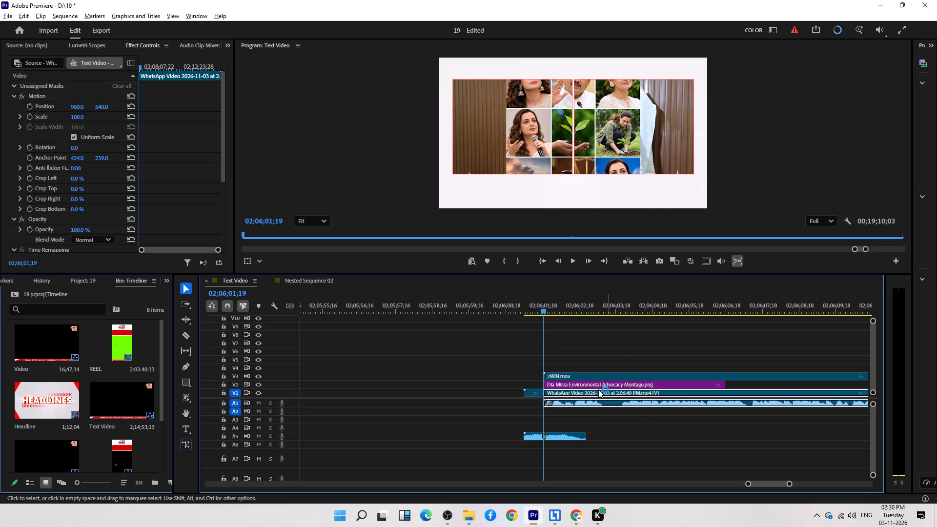
pyautogui.click(43, 106)
pyautogui.moveTo(663, 125); pyautogui.dragTo(586, 104)
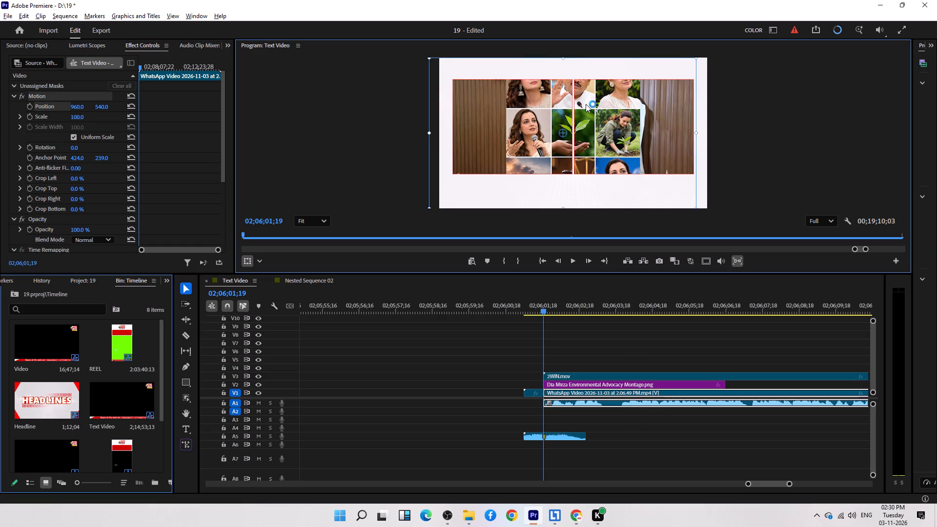
pyautogui.moveTo(586, 104); pyautogui.dragTo(596, 122)
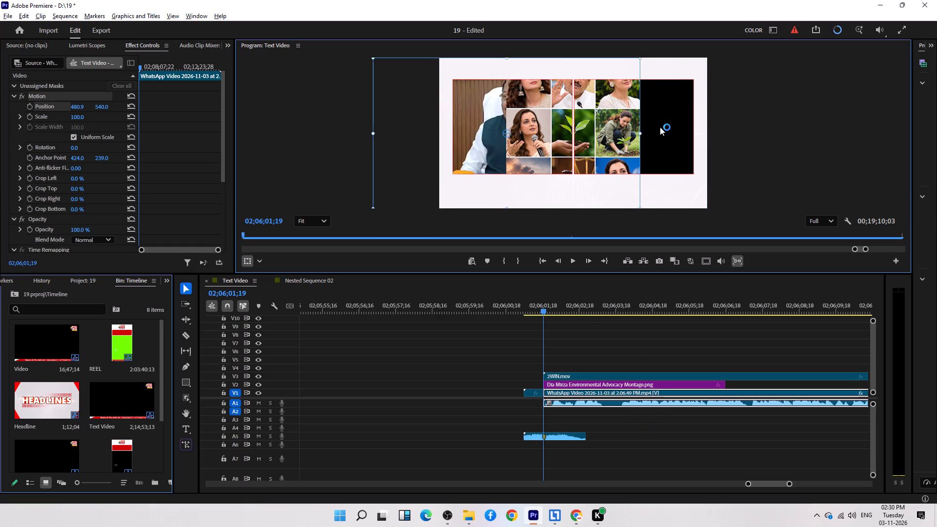
pyautogui.moveTo(641, 135); pyautogui.dragTo(622, 129)
# Enlarge the V2 Dia Mirza montage to about 207% and shift it so its first portrait sits in the right frame.
pyautogui.scroll(-6, 653, 352)
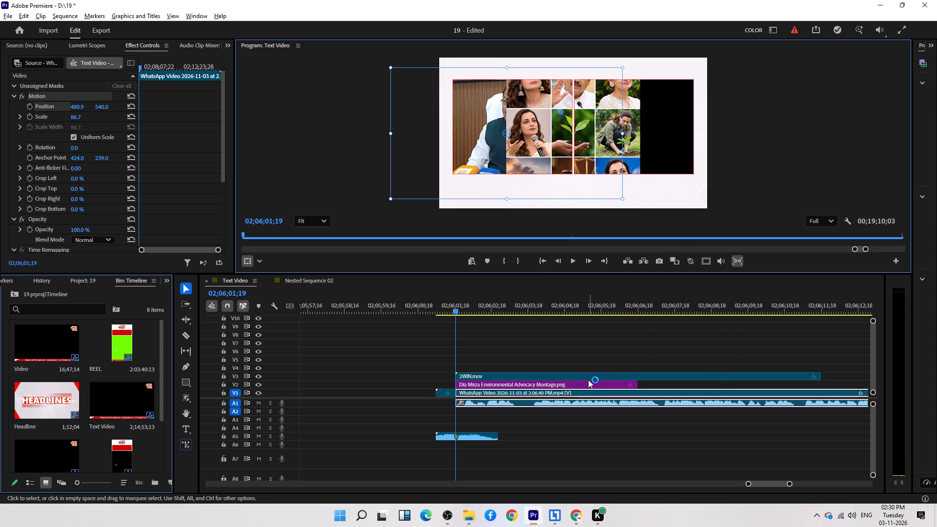
pyautogui.click(584, 384)
pyautogui.click(54, 106)
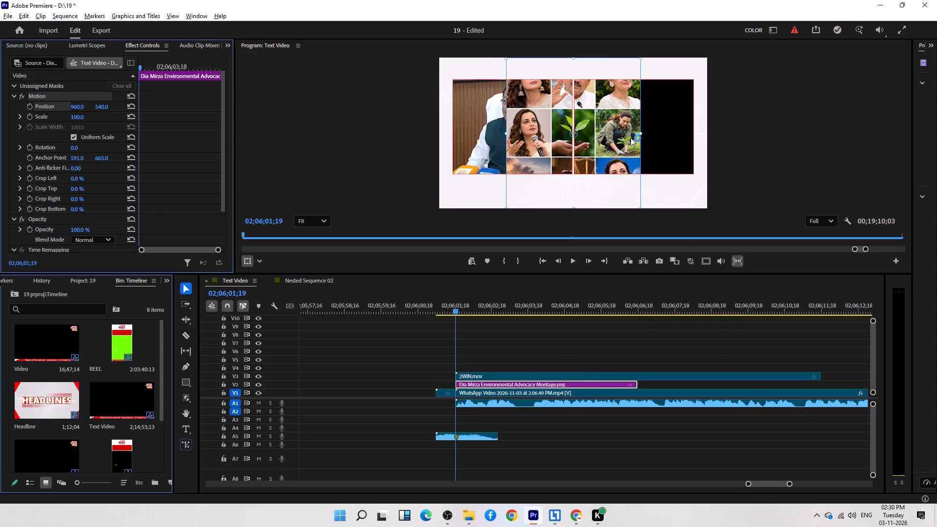
pyautogui.moveTo(598, 142); pyautogui.dragTo(683, 163)
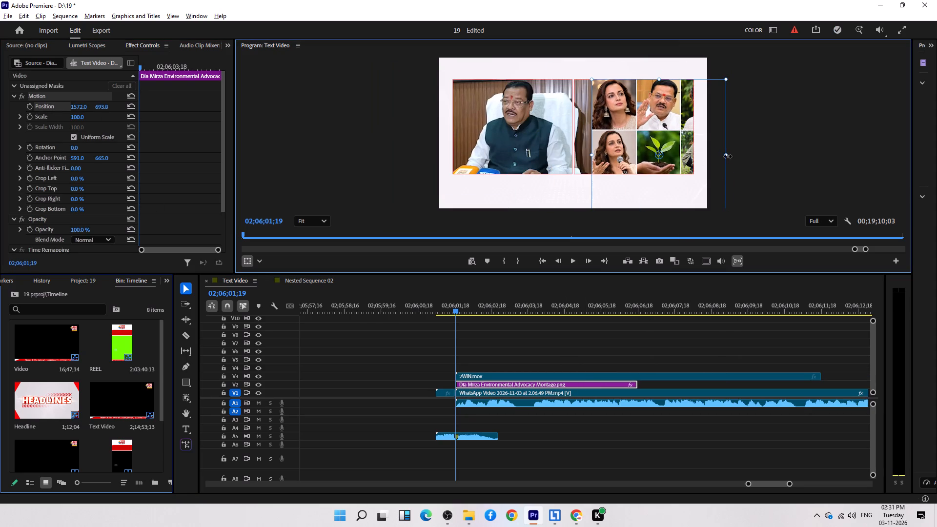
pyautogui.moveTo(728, 156); pyautogui.dragTo(797, 163)
pyautogui.moveTo(731, 126); pyautogui.dragTo(826, 187)
pyautogui.moveTo(778, 139); pyautogui.dragTo(771, 181)
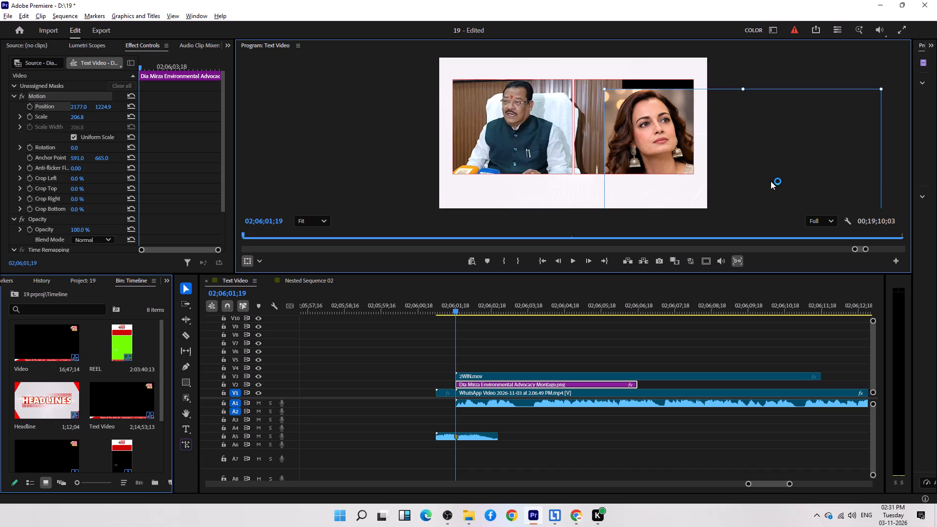
# Scale the montage to about 269.6 and position it at about 2252.5, 1588.4, so the first portrait fills the second window of the frame.
pyautogui.moveTo(771, 181); pyautogui.dragTo(741, 160)
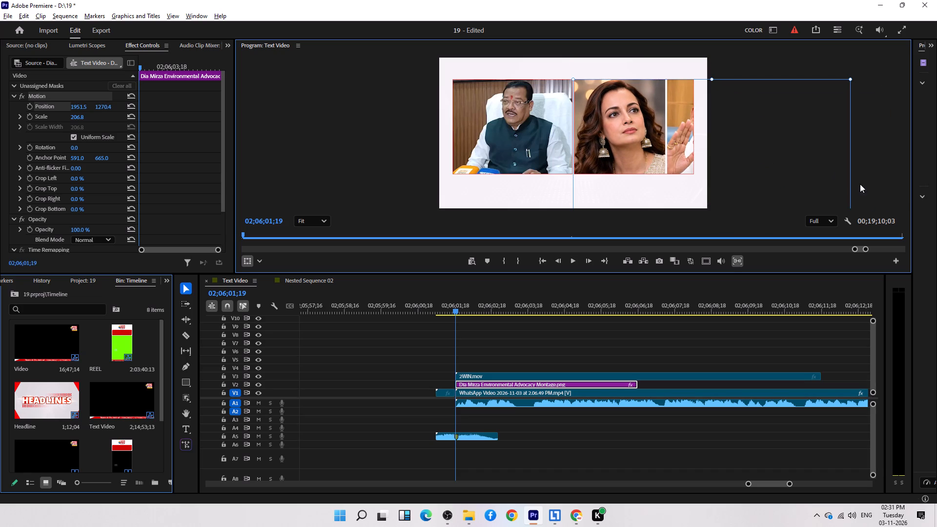
pyautogui.moveTo(851, 78); pyautogui.dragTo(919, 62)
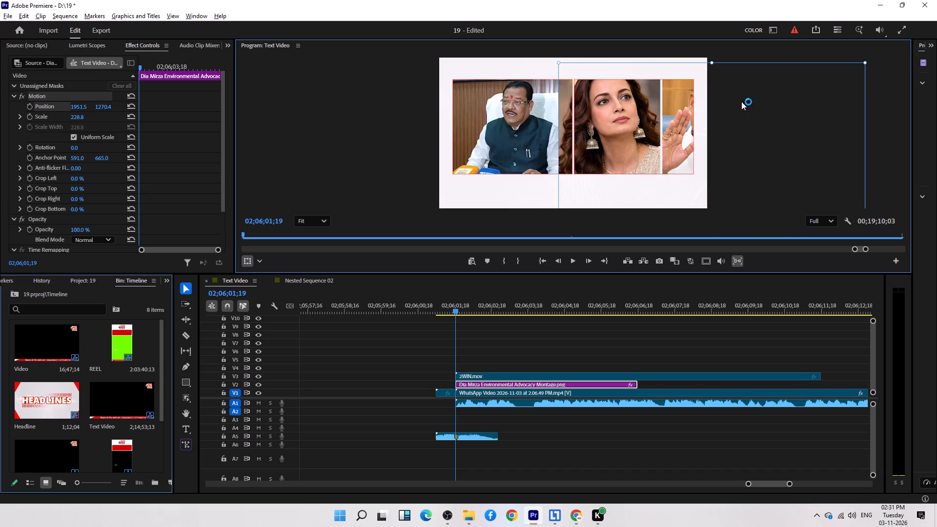
pyautogui.moveTo(712, 110); pyautogui.dragTo(732, 113)
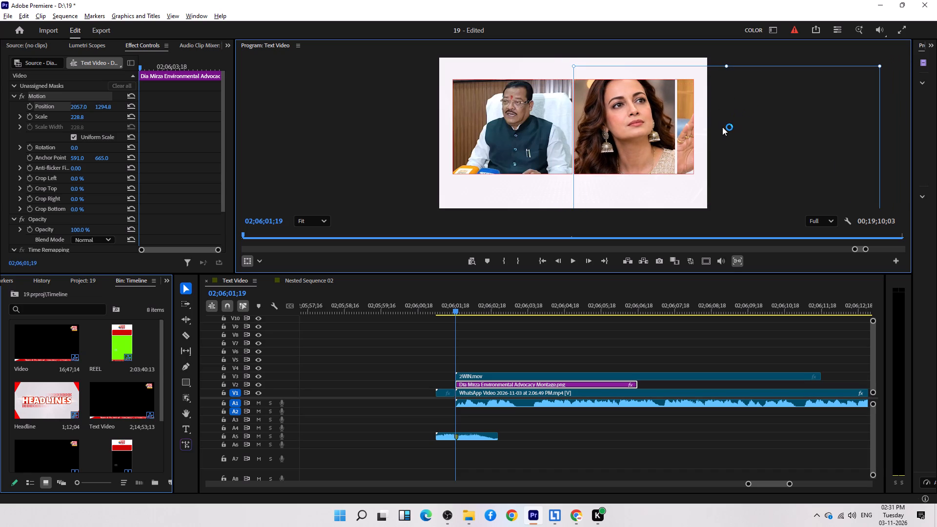
pyautogui.moveTo(81, 118); pyautogui.dragTo(96, 118)
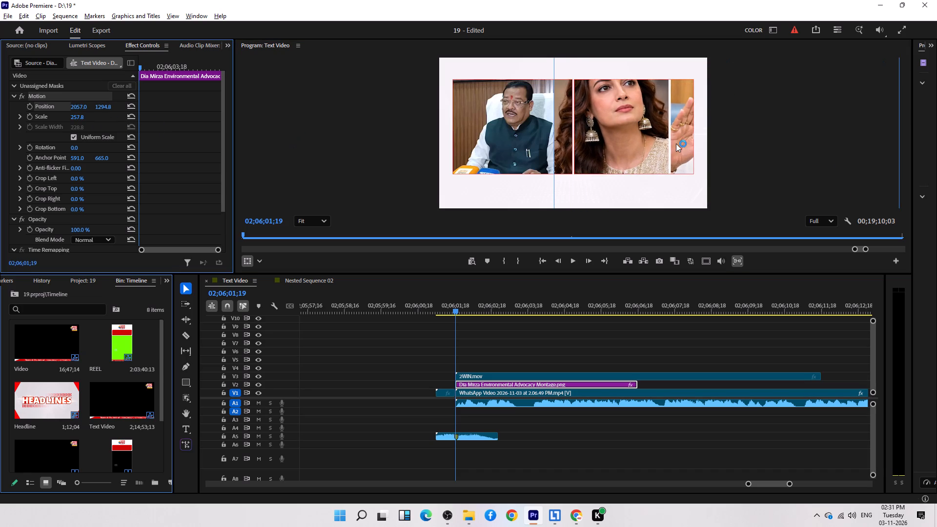
pyautogui.moveTo(686, 143); pyautogui.dragTo(713, 171)
pyautogui.moveTo(579, 73); pyautogui.dragTo(568, 72)
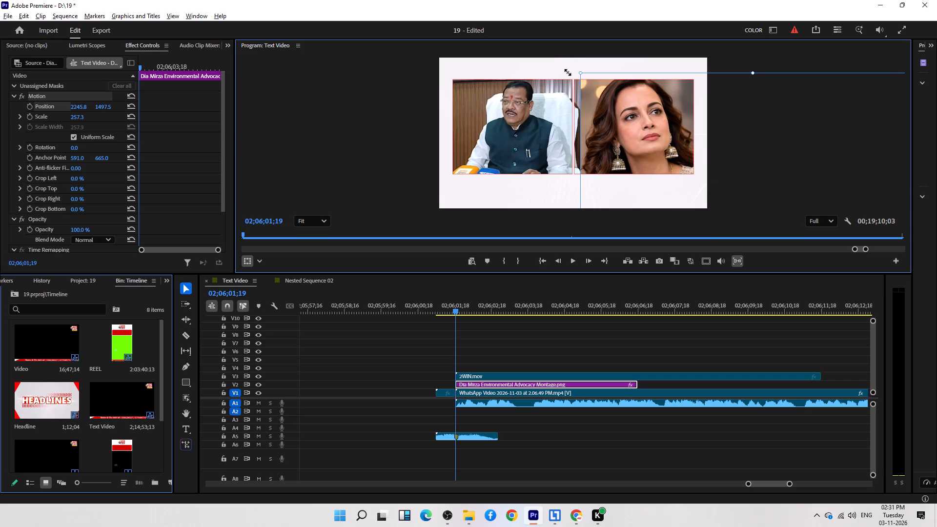
pyautogui.moveTo(568, 72); pyautogui.dragTo(557, 63)
pyautogui.moveTo(728, 138); pyautogui.dragTo(732, 150)
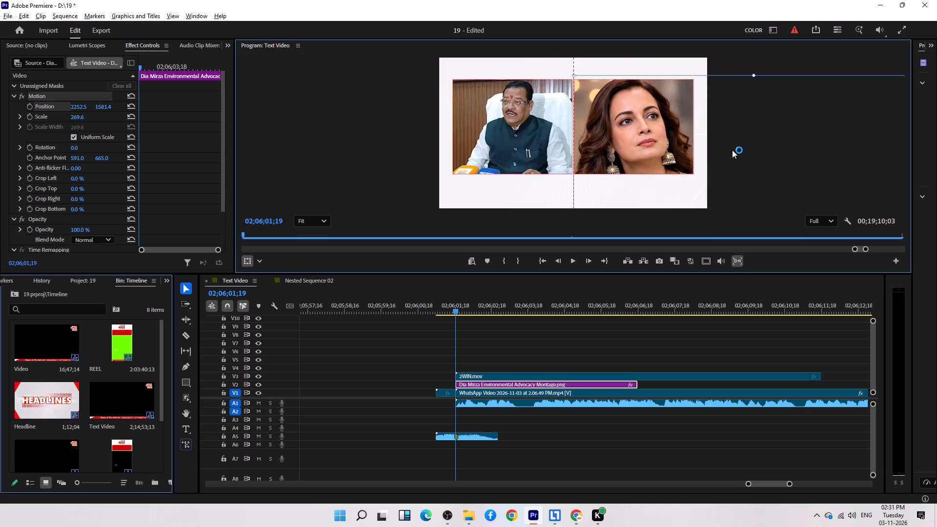
pyautogui.moveTo(732, 150); pyautogui.dragTo(732, 151)
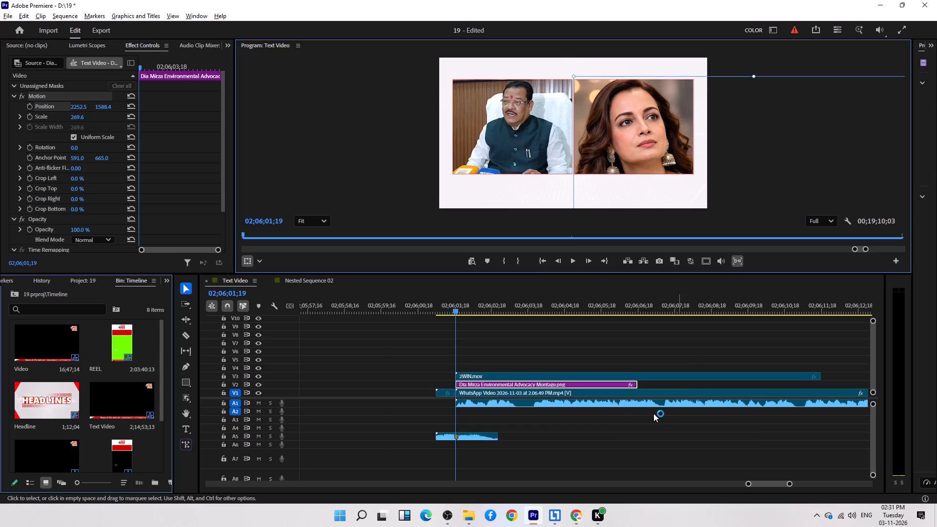
# Copy the scaled montage clip and paste it repeatedly end to end along V2 up to about 02;06;46;10.
pyautogui.scroll(-5, 624, 411)
pyautogui.scroll(-6, 551, 379)
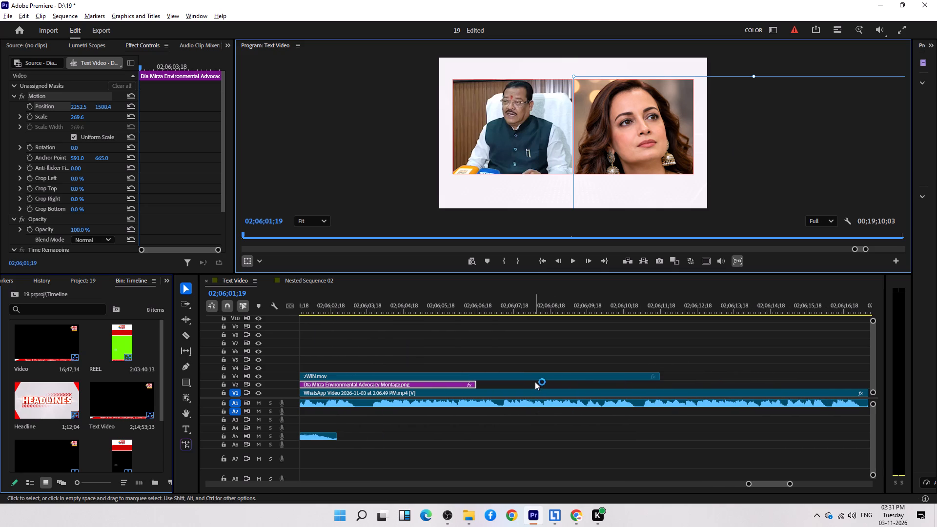
pyautogui.hotkey('ctrl', 'c')
pyautogui.hotkey('ctrl', 'v')
pyautogui.hotkey('ctrl', 'v')
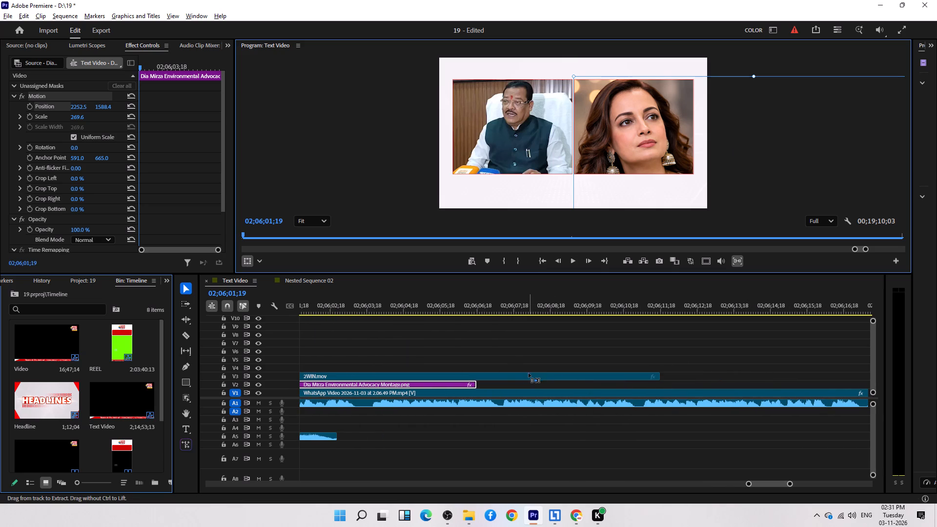
pyautogui.scroll(5, 496, 345)
pyautogui.click(547, 337)
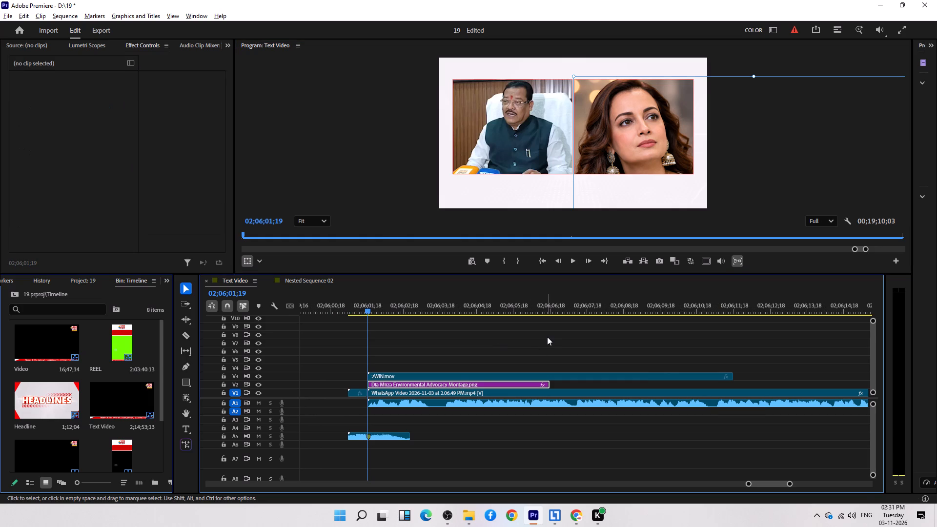
pyautogui.press('Up')
pyautogui.press('Down')
pyautogui.moveTo(571, 382); pyautogui.dragTo(515, 390)
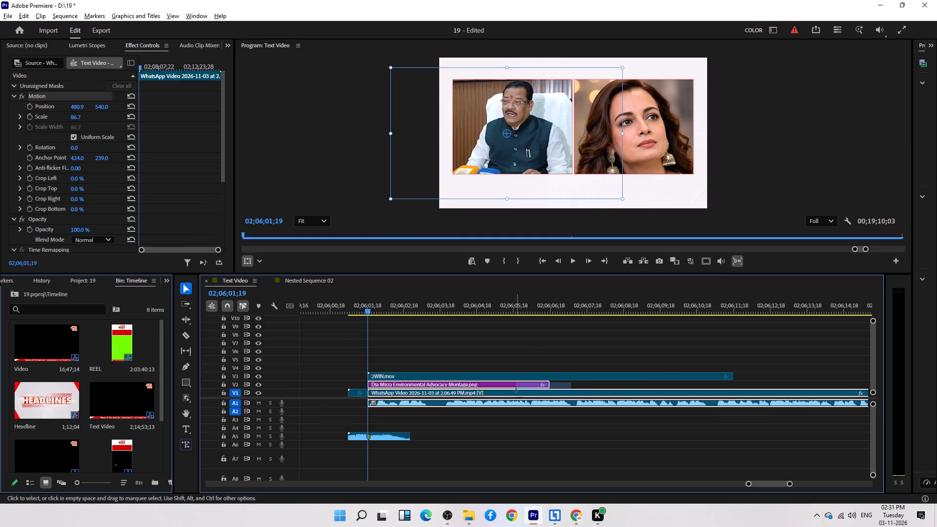
pyautogui.moveTo(562, 384); pyautogui.dragTo(514, 387)
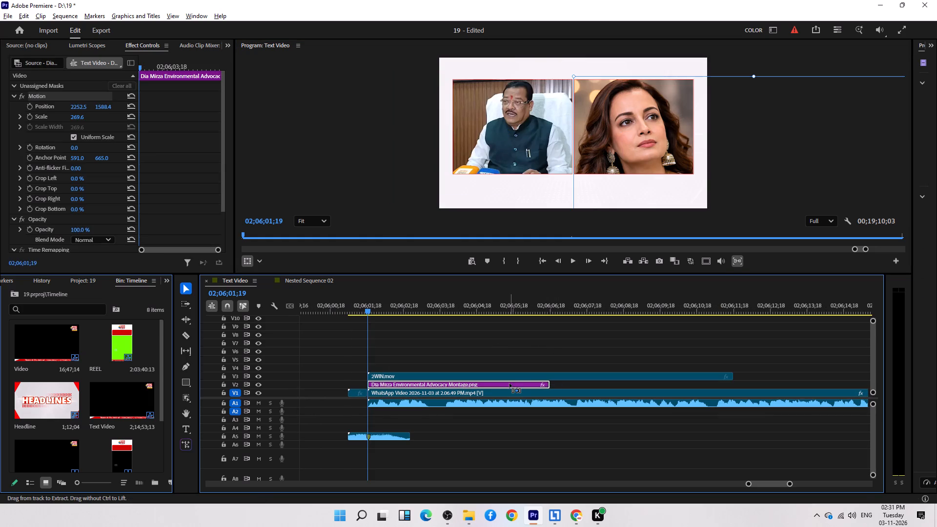
pyautogui.hotkey('ctrl', 'c')
pyautogui.hotkey('ctrl', 'v')
pyautogui.hotkey('ctrl', 'v')
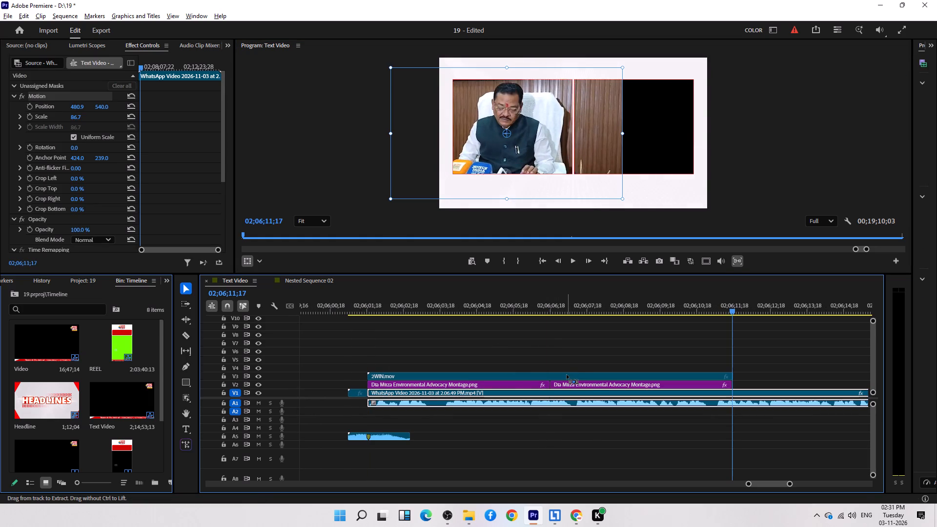
pyautogui.hotkey('ctrl', 'v')
pyautogui.hotkey('ctrl', 'v')
pyautogui.hotkey('ctrl', 'v')
pyautogui.hotkey('ctrl', 'v')
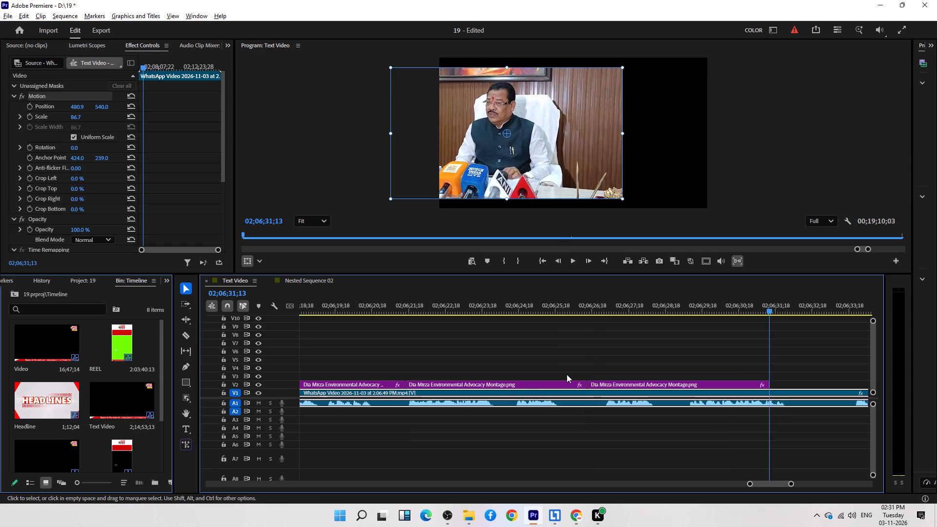
pyautogui.hotkey('ctrl', 'v')
pyautogui.hotkey('ctrl', 'v')
pyautogui.hotkey('ctrl', 'v')
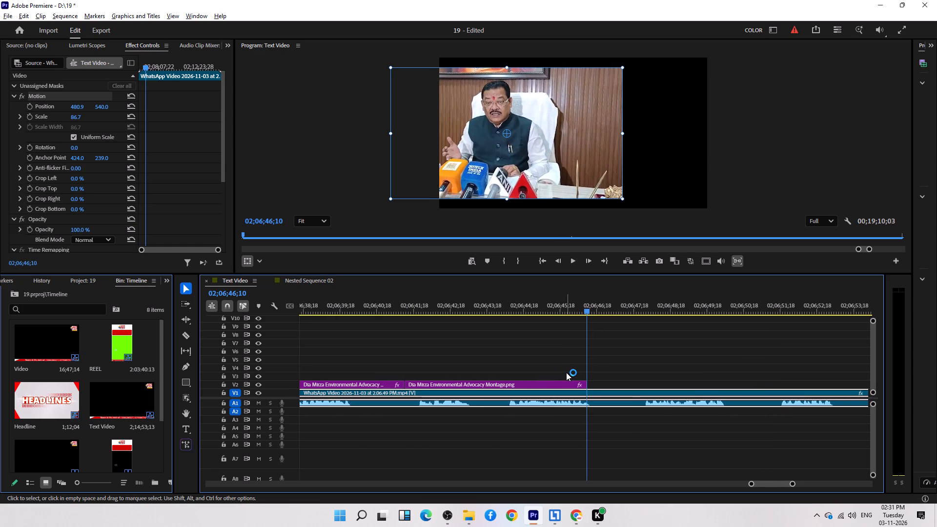
# Reposition the second montage clip to about 2252.5, 592.3, showing the Dia Mirza picture with the microphone in the second window.
pyautogui.press('Up')
pyautogui.press('Up')
pyautogui.scroll(-14, 603, 372)
pyautogui.press('-')
pyautogui.press('-')
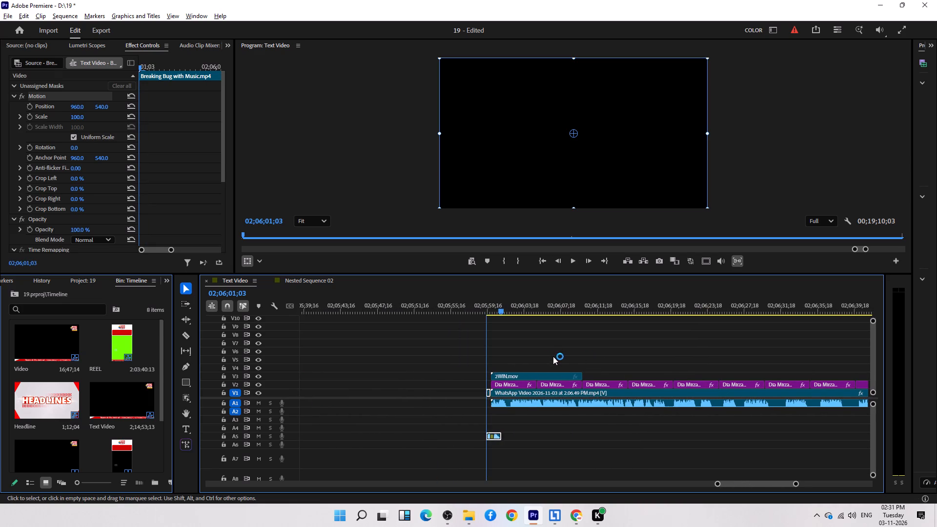
pyautogui.press('-')
pyautogui.click(563, 318)
pyautogui.click(572, 314)
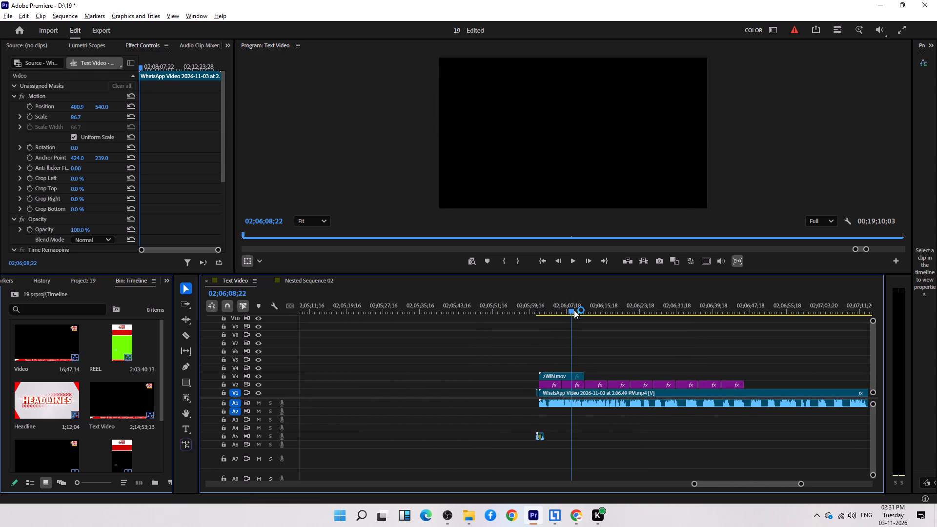
pyautogui.click(571, 385)
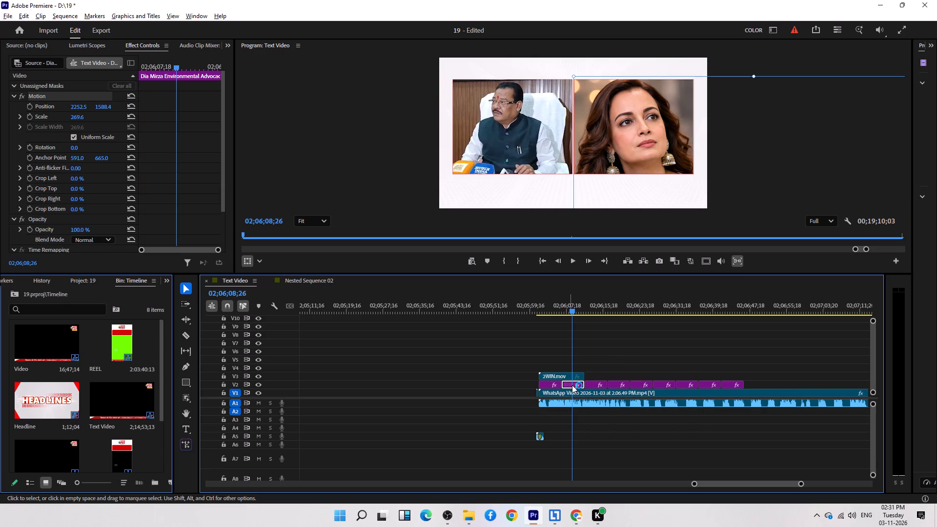
pyautogui.moveTo(731, 170); pyautogui.dragTo(668, 148)
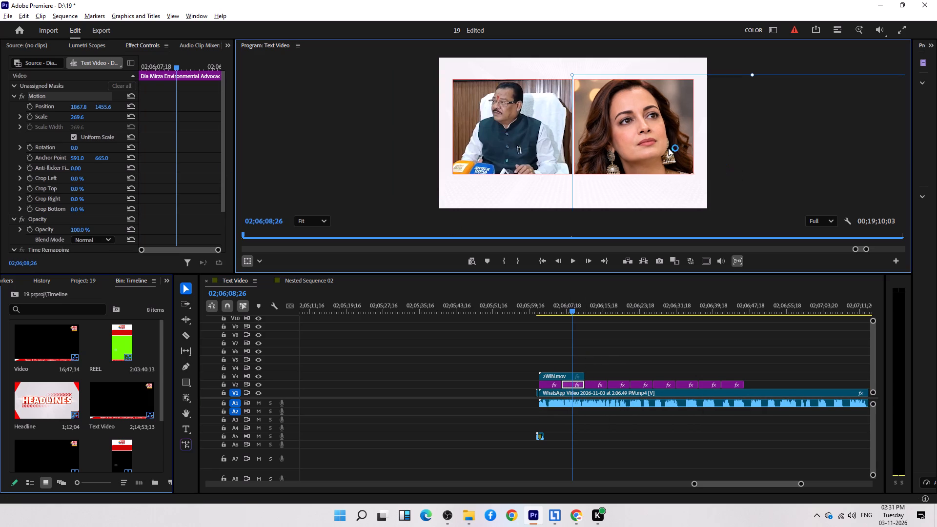
pyautogui.moveTo(668, 148); pyautogui.dragTo(611, 160)
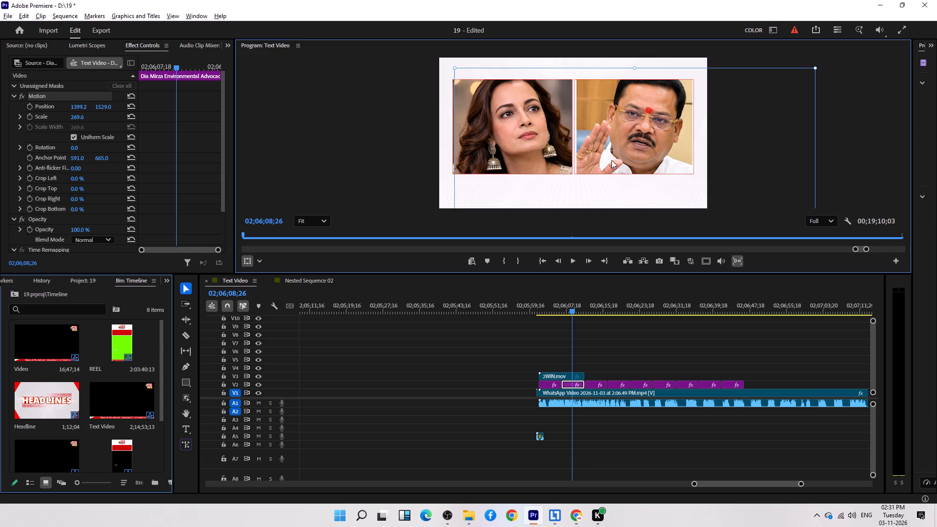
pyautogui.moveTo(611, 160); pyautogui.dragTo(696, 73)
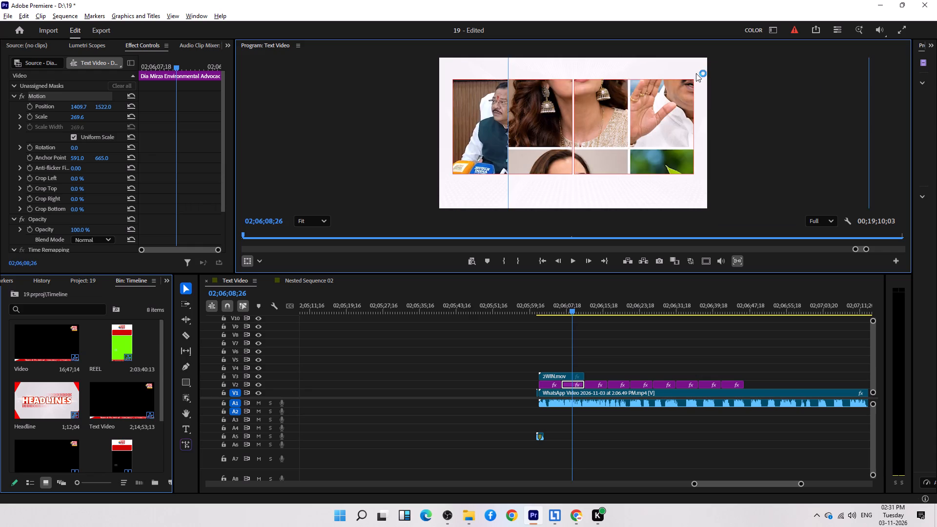
pyautogui.moveTo(696, 73); pyautogui.dragTo(698, 66)
pyautogui.moveTo(678, 137); pyautogui.dragTo(709, 98)
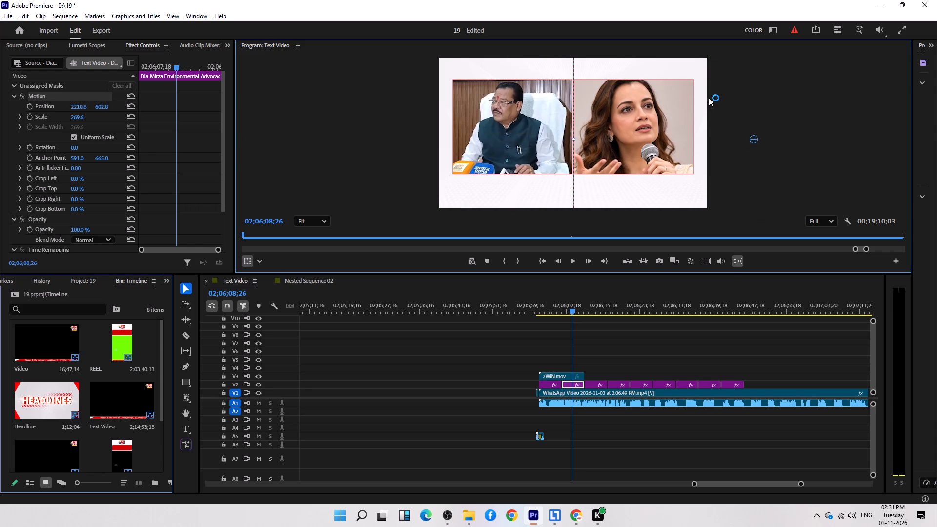
pyautogui.moveTo(709, 98); pyautogui.dragTo(709, 100)
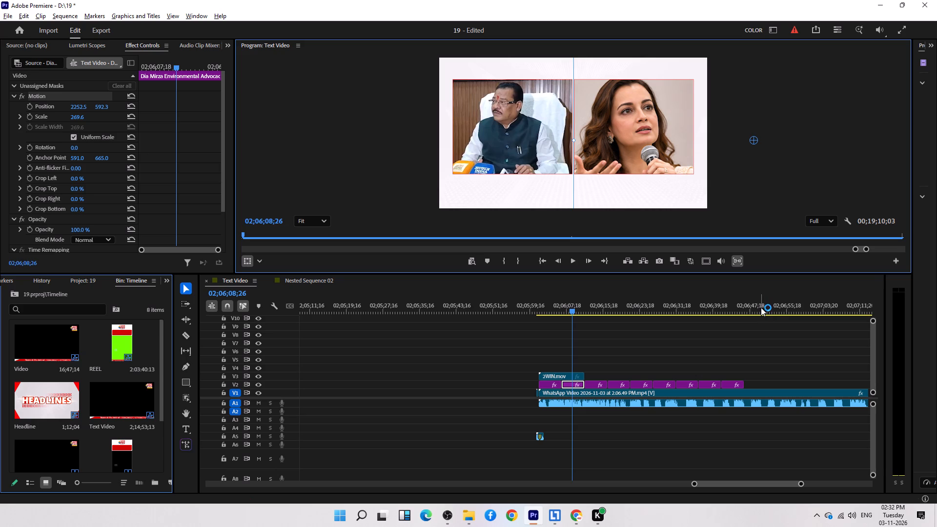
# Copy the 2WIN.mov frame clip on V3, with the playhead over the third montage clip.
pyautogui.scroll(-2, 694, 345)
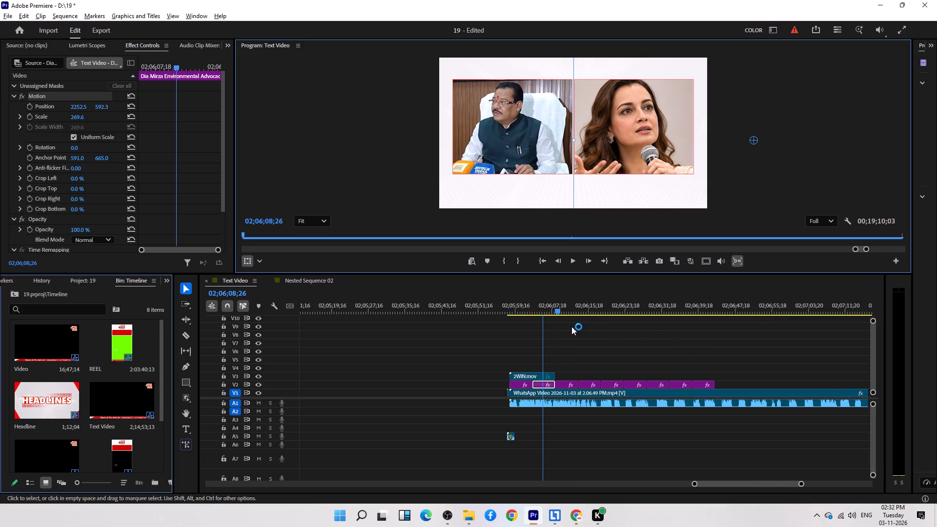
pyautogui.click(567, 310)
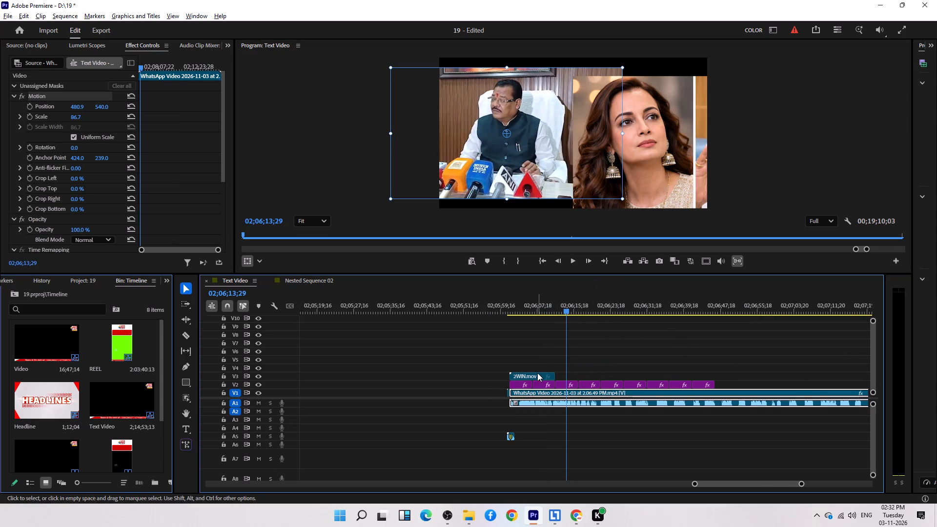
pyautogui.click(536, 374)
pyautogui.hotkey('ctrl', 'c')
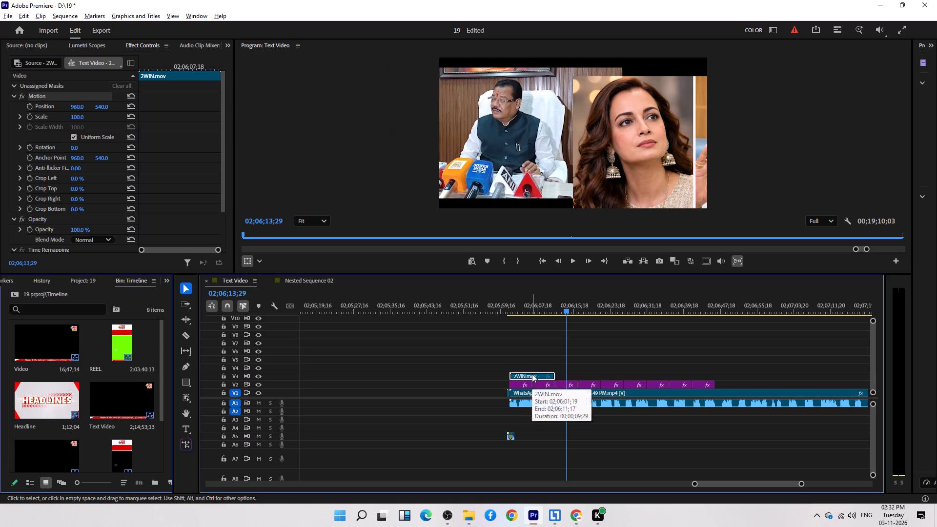
# Swap the layers, moving all the montage clips down to V1 and the WhatsApp video up to V2.
pyautogui.moveTo(558, 392); pyautogui.dragTo(557, 362)
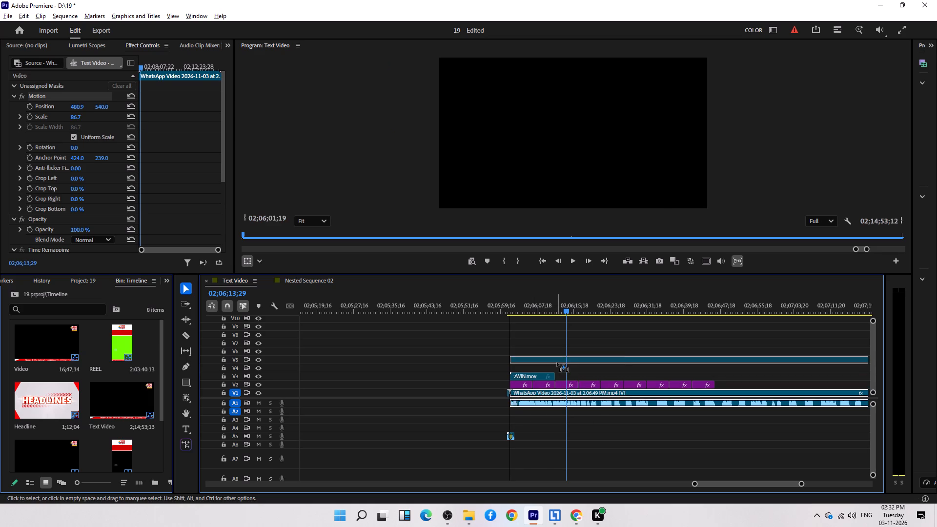
pyautogui.moveTo(727, 385); pyautogui.dragTo(522, 387)
pyautogui.click(521, 386)
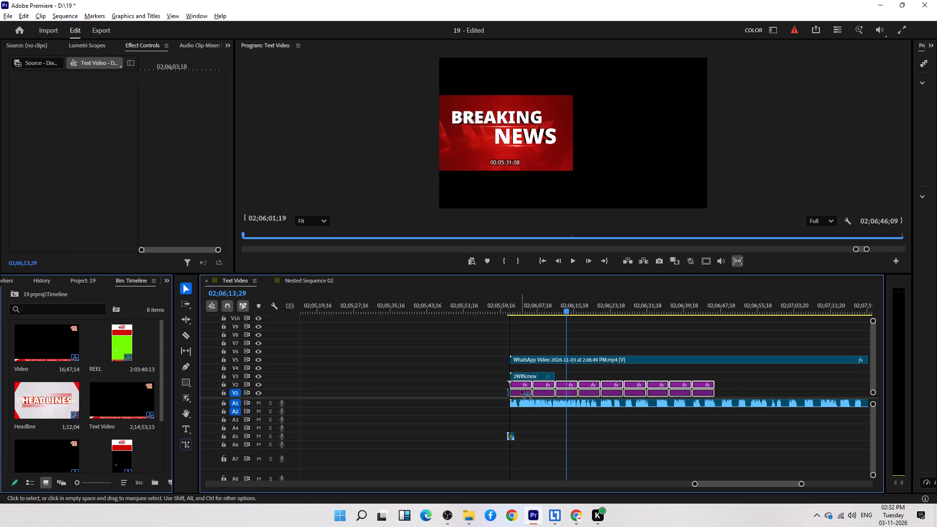
pyautogui.click(560, 353)
pyautogui.moveTo(559, 358); pyautogui.dragTo(560, 381)
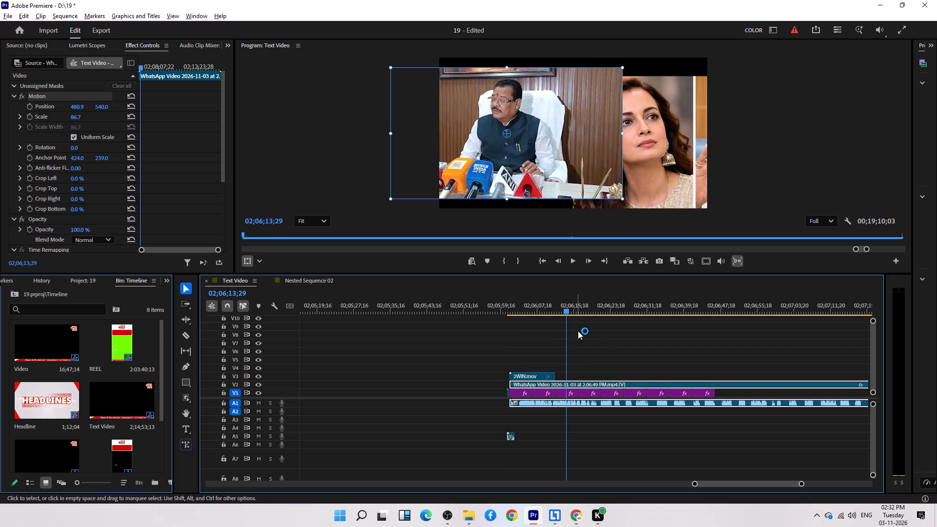
# Copy the 2WIN.mov frame clip and paste it repeatedly end to end along V3 from 02;06;01;19 until it passes the WhatsApp video's end.
pyautogui.press('Up')
pyautogui.press('Up')
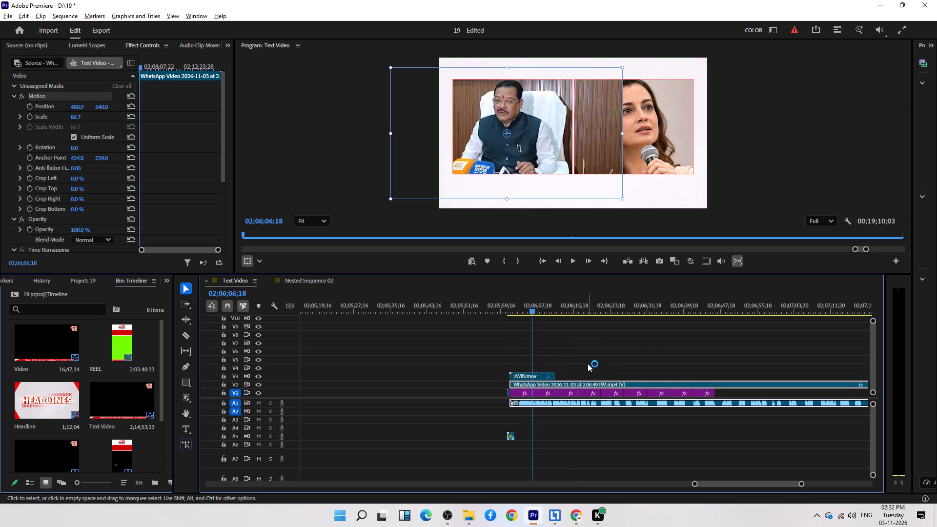
pyautogui.press('Up')
pyautogui.moveTo(588, 365); pyautogui.dragTo(538, 374)
pyautogui.hotkey('ctrl', 'c')
pyautogui.hotkey('ctrl', 'v')
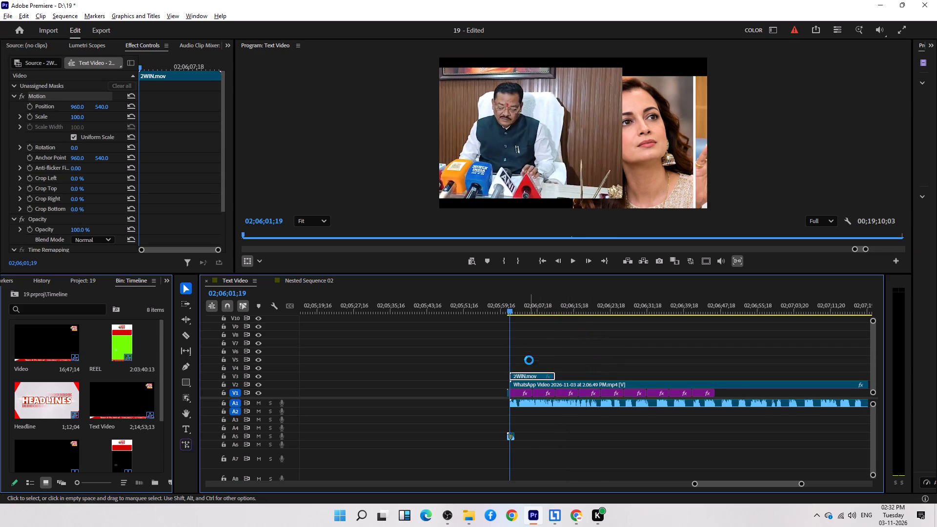
pyautogui.hotkey('ctrl', 'v')
pyautogui.hotkey('ctrl', 'v')
pyautogui.hotkey('ctrl', 'v')
pyautogui.hotkey('ctrl', 'v')
pyautogui.hotkey('ctrl', 'v')
pyautogui.hotkey('ctrl', 'v')
pyautogui.hotkey('ctrl', 'v')
pyautogui.hotkey('ctrl', 'v')
pyautogui.hotkey('ctrl', 'v')
pyautogui.hotkey('ctrl', 'v')
pyautogui.hotkey('ctrl', 'v')
pyautogui.hotkey('ctrl', 'v')
pyautogui.hotkey('ctrl', 'v')
pyautogui.hotkey('ctrl', 'v')
pyautogui.hotkey('ctrl', 'v')
pyautogui.hotkey('ctrl', 'v')
pyautogui.hotkey('ctrl', 'v')
pyautogui.hotkey('ctrl', 'v')
pyautogui.hotkey('ctrl', 'v')
pyautogui.hotkey('ctrl', 'v')
pyautogui.hotkey('ctrl', 'v')
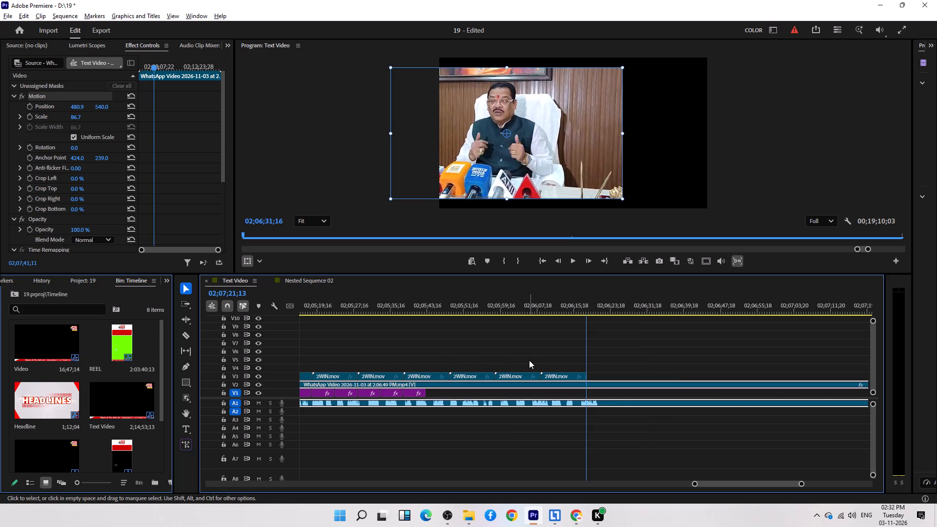
pyautogui.hotkey('ctrl', 'v')
pyautogui.hotkey('ctrl', 'v')
pyautogui.hotkey('ctrl', 'v')
pyautogui.hotkey('ctrl', 'v')
pyautogui.hotkey('ctrl', 'v')
pyautogui.hotkey('ctrl', 'v')
pyautogui.hotkey('ctrl', 'v')
pyautogui.hotkey('ctrl', 'v')
pyautogui.hotkey('ctrl', 'v')
pyautogui.hotkey('ctrl', 'v')
pyautogui.hotkey('ctrl', 'v')
pyautogui.hotkey('ctrl', 'v')
pyautogui.hotkey('ctrl', 'v')
pyautogui.hotkey('ctrl', 'v')
pyautogui.hotkey('ctrl', 'v')
pyautogui.hotkey('ctrl', 'v')
pyautogui.hotkey('ctrl', 'v')
pyautogui.hotkey('ctrl', 'v')
pyautogui.hotkey('ctrl', 'v')
pyautogui.hotkey('ctrl', 'v')
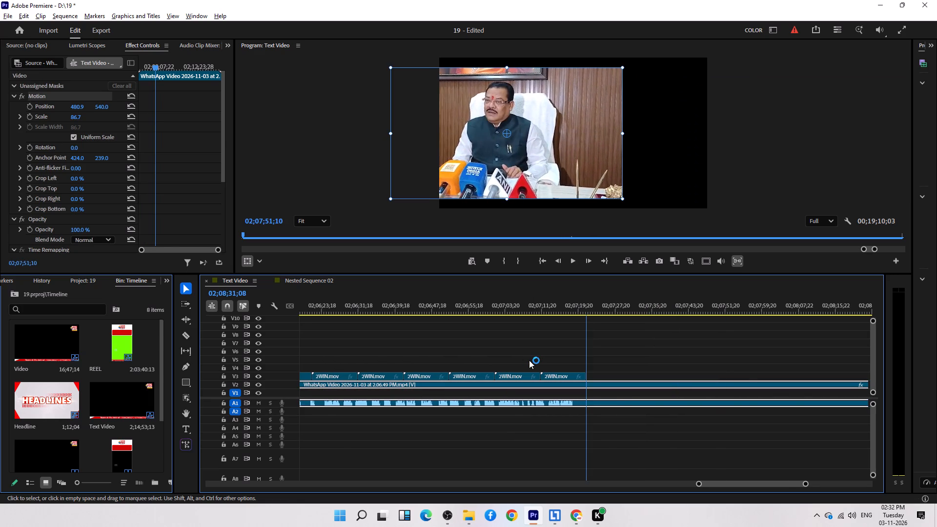
pyautogui.hotkey('ctrl', 'v')
pyautogui.hotkey('ctrl', 'v')
pyautogui.hotkey('ctrl', 'v')
pyautogui.hotkey('ctrl', 'v')
pyautogui.hotkey('ctrl', 'v')
pyautogui.hotkey('ctrl', 'v')
pyautogui.hotkey('ctrl', 'v')
pyautogui.hotkey('ctrl', 'v')
pyautogui.hotkey('ctrl', 'v')
pyautogui.hotkey('ctrl', 'v')
pyautogui.hotkey('ctrl', 'v')
pyautogui.hotkey('ctrl', 'v')
pyautogui.hotkey('ctrl', 'v')
pyautogui.hotkey('ctrl', 'v')
pyautogui.hotkey('ctrl', 'v')
pyautogui.hotkey('ctrl', 'v')
pyautogui.hotkey('ctrl', 'v')
pyautogui.hotkey('ctrl', 'v')
pyautogui.hotkey('ctrl', 'v')
pyautogui.hotkey('ctrl', 'v')
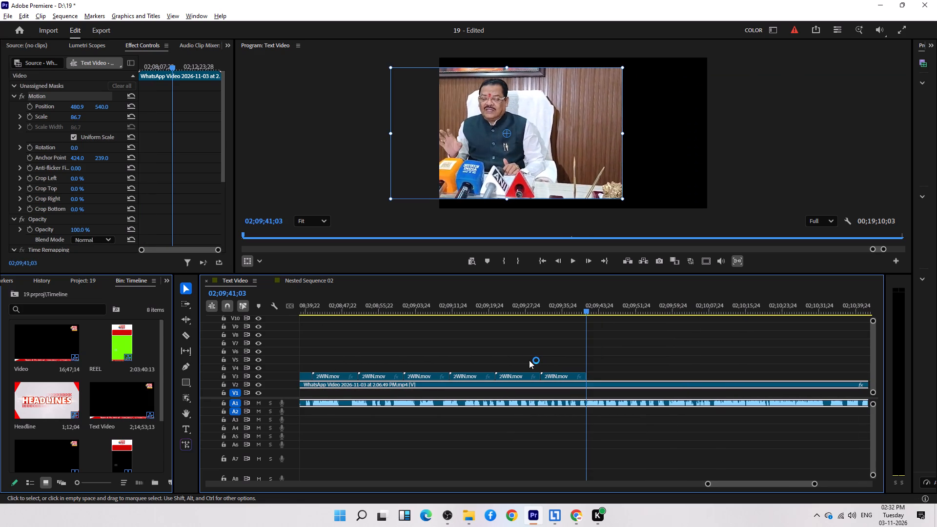
pyautogui.hotkey('ctrl', 'v')
pyautogui.hotkey('ctrl', 'v')
pyautogui.hotkey('ctrl', 'v')
pyautogui.hotkey('ctrl', 'v')
pyautogui.hotkey('ctrl', 'v')
pyautogui.hotkey('ctrl', 'v')
pyautogui.hotkey('ctrl', 'v')
pyautogui.hotkey('ctrl', 'v')
pyautogui.hotkey('ctrl', 'v')
pyautogui.hotkey('ctrl', 'v')
pyautogui.hotkey('ctrl', 'v')
pyautogui.hotkey('ctrl', 'v')
pyautogui.hotkey('ctrl', 'v')
pyautogui.hotkey('ctrl', 'v')
pyautogui.hotkey('ctrl', 'v')
pyautogui.hotkey('ctrl', 'v')
pyautogui.hotkey('ctrl', 'v')
pyautogui.hotkey('ctrl', 'v')
pyautogui.hotkey('ctrl', 'v')
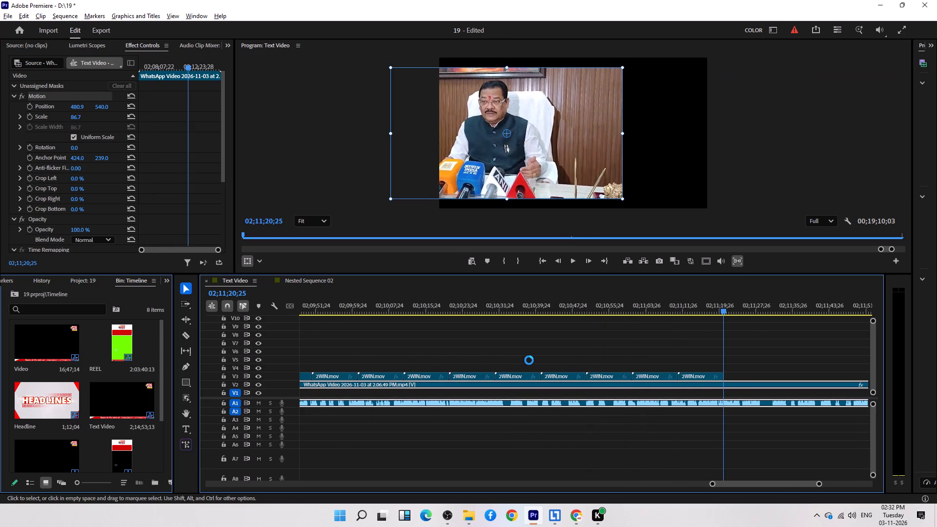
pyautogui.hotkey('ctrl', 'v')
pyautogui.hotkey('ctrl', 'v')
pyautogui.hotkey('ctrl', 'v')
pyautogui.hotkey('ctrl', 'v')
pyautogui.hotkey('ctrl', 'v')
pyautogui.hotkey('ctrl', 'v')
pyautogui.hotkey('ctrl', 'v')
pyautogui.hotkey('ctrl', 'v')
pyautogui.hotkey('ctrl', 'v')
pyautogui.hotkey('ctrl', 'v')
pyautogui.hotkey('ctrl', 'v')
pyautogui.hotkey('ctrl', 'v')
pyautogui.hotkey('ctrl', 'v')
pyautogui.hotkey('ctrl', 'v')
pyautogui.hotkey('ctrl', 'v')
pyautogui.hotkey('ctrl', 'v')
pyautogui.hotkey('ctrl', 'v')
pyautogui.hotkey('ctrl', 'v')
pyautogui.hotkey('ctrl', 'v')
pyautogui.hotkey('ctrl', 'v')
pyautogui.hotkey('ctrl', 'v')
pyautogui.hotkey('ctrl', 'v')
pyautogui.hotkey('ctrl', 'v')
pyautogui.hotkey('ctrl', 'v')
pyautogui.hotkey('ctrl', 'v')
pyautogui.hotkey('ctrl', 'v')
pyautogui.hotkey('ctrl', 'v')
pyautogui.hotkey('ctrl', 'v')
pyautogui.hotkey('ctrl', 'v')
pyautogui.hotkey('ctrl', 'v')
pyautogui.hotkey('ctrl', 'v')
pyautogui.hotkey('ctrl', 'v')
pyautogui.hotkey('ctrl', 'v')
pyautogui.hotkey('ctrl', 'v')
pyautogui.hotkey('ctrl', 'v')
pyautogui.hotkey('ctrl', 'v')
pyautogui.hotkey('ctrl', 'v')
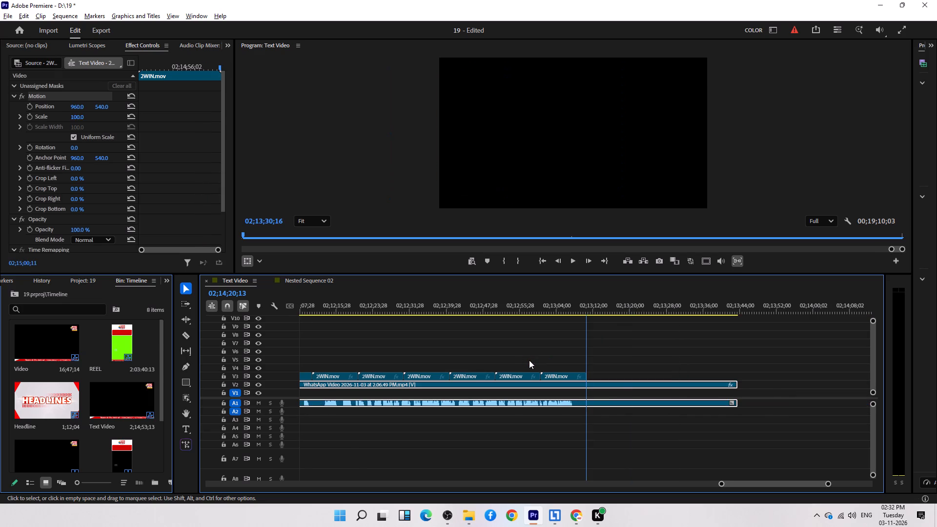
# Cut the last 2WIN.mov clip at the WhatsApp video's end, 02;14;53;13, and delete the excess piece.
pyautogui.press('Up')
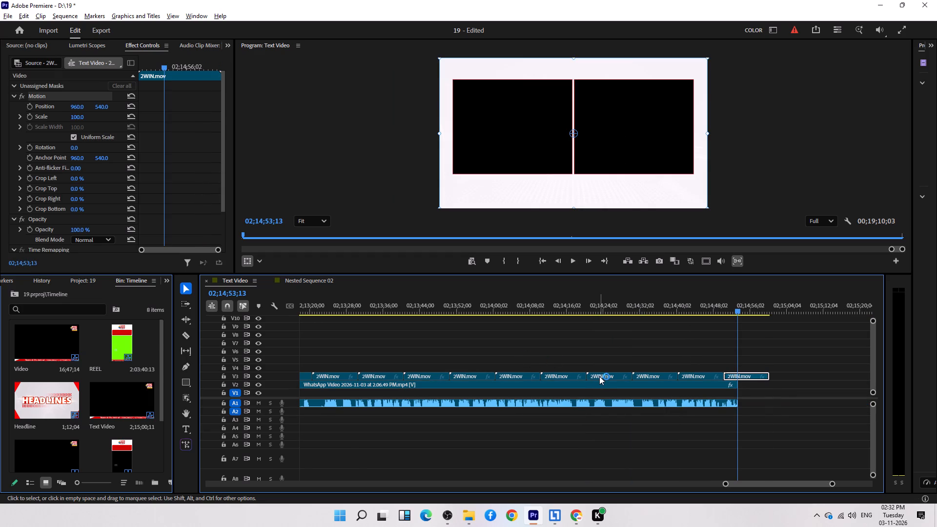
pyautogui.press('z')
pyautogui.moveTo(777, 355); pyautogui.dragTo(764, 388)
pyautogui.press('Delete')
# Find the Crop video effect and apply it to the WhatsApp video on V2, with the playhead at 02;06;41;11.
pyautogui.press('Up')
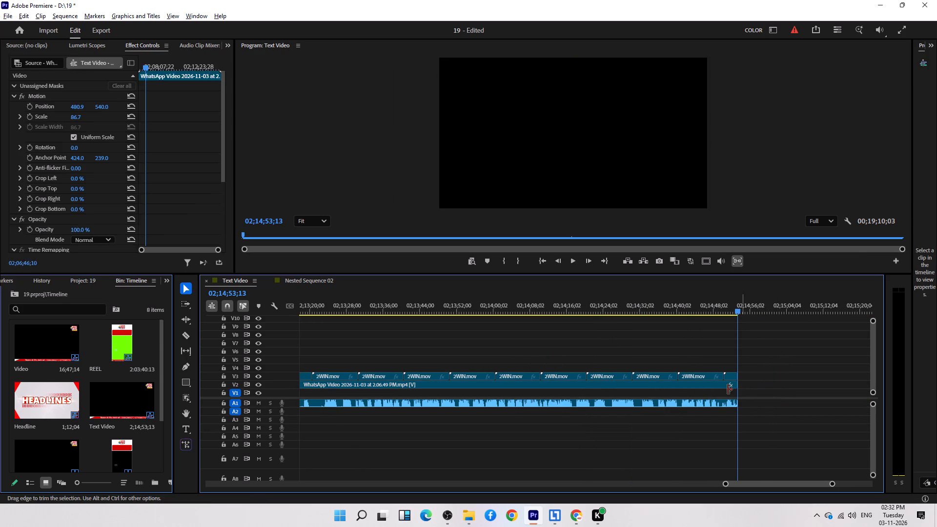
pyautogui.press('Up')
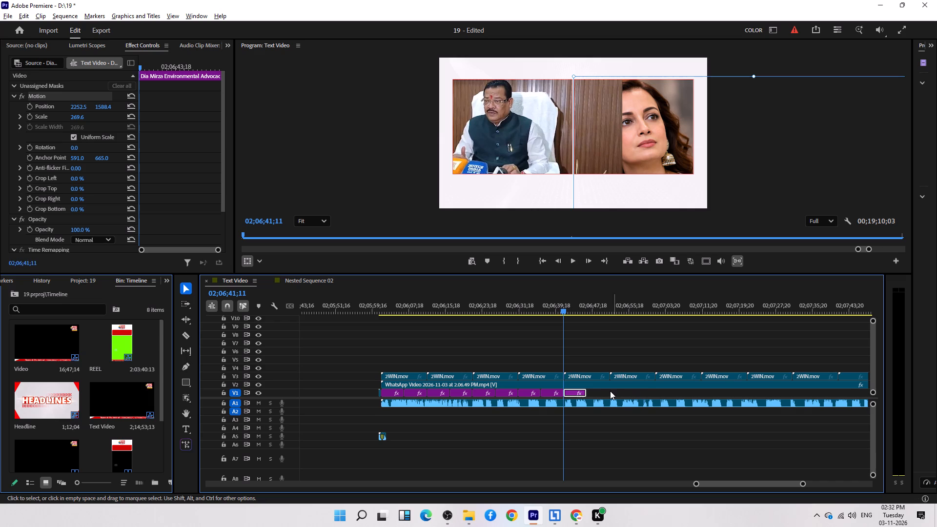
pyautogui.click(495, 385)
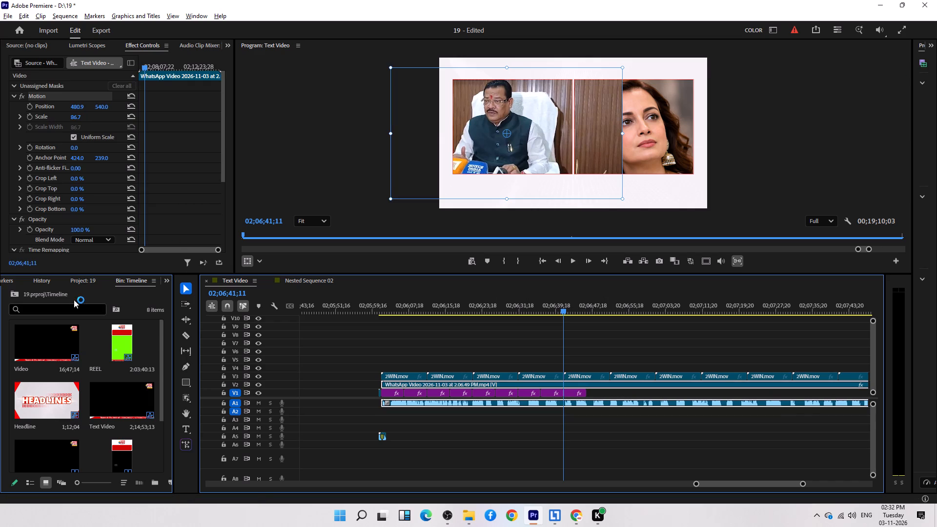
pyautogui.scroll(2, 67, 287)
pyautogui.click(72, 280)
pyautogui.scroll(3, 72, 280)
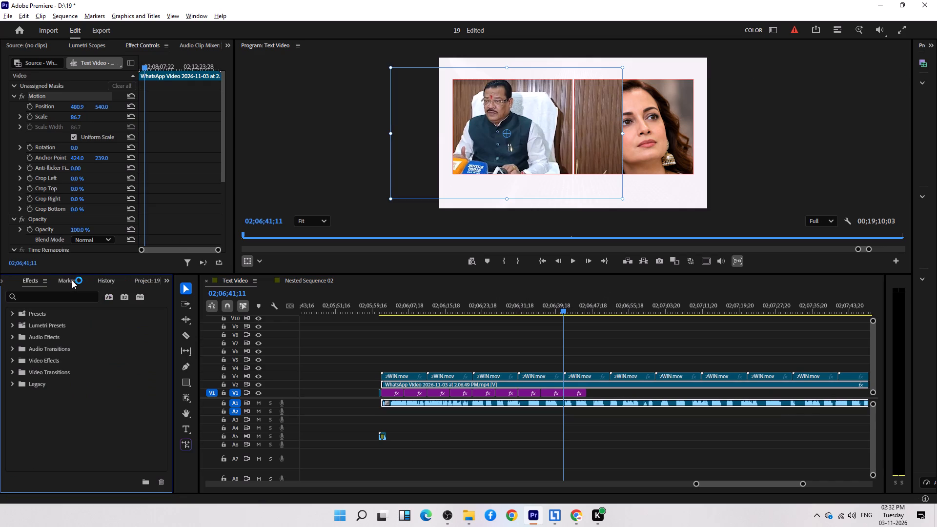
pyautogui.click(61, 299)
pyautogui.press('c')
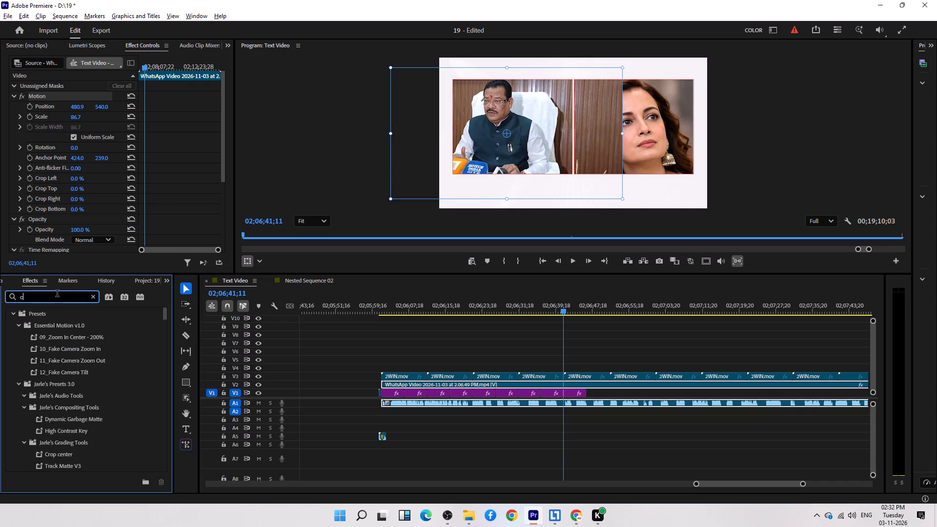
pyautogui.press('r')
pyautogui.write('op')
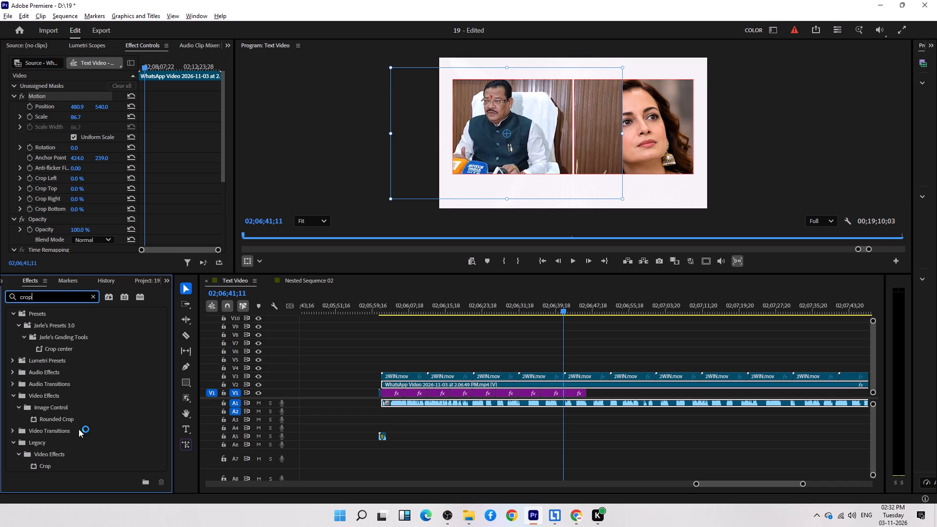
pyautogui.scroll(-2, 63, 445)
pyautogui.moveTo(50, 469); pyautogui.dragTo(406, 386)
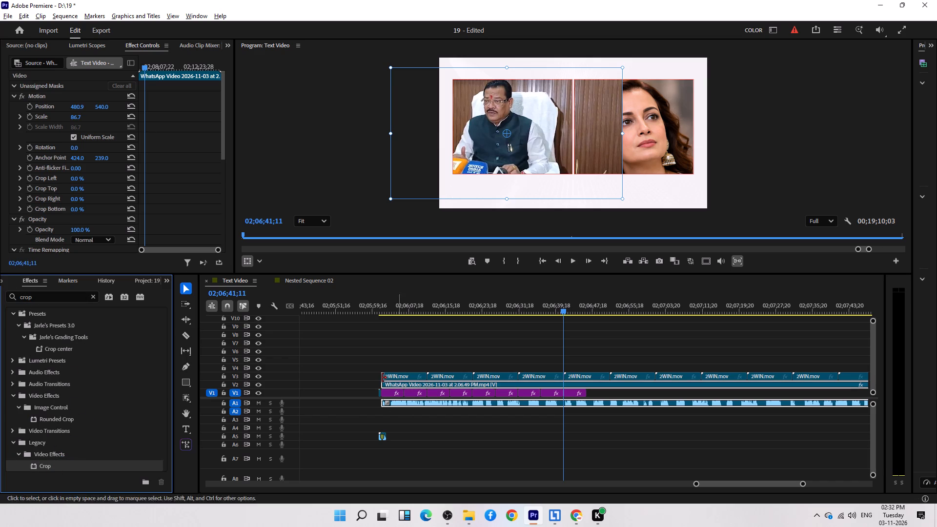
# Fit the WhatsApp video to the first window by moving it to about 603.3, 540.0 and cropping its right side about 28.2% at the divider.
pyautogui.scroll(-4, 67, 201)
pyautogui.click(35, 230)
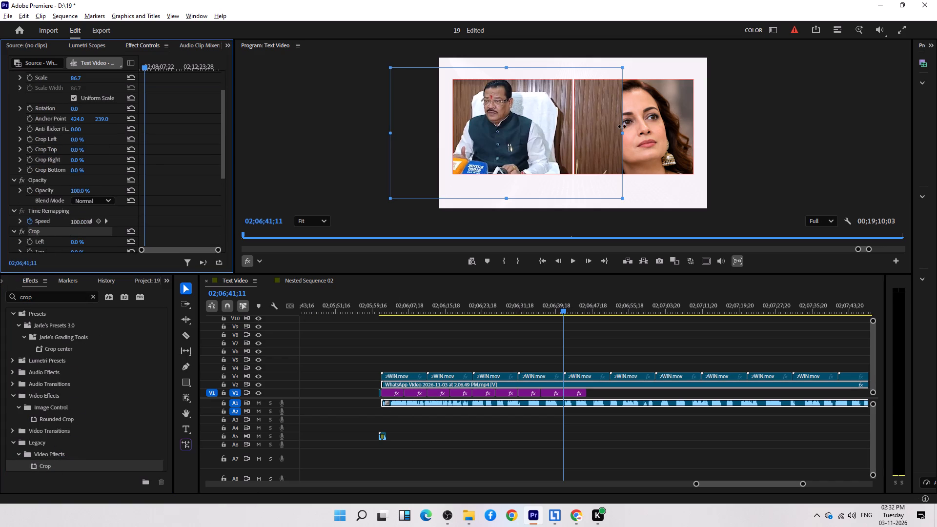
pyautogui.moveTo(624, 136); pyautogui.dragTo(583, 130)
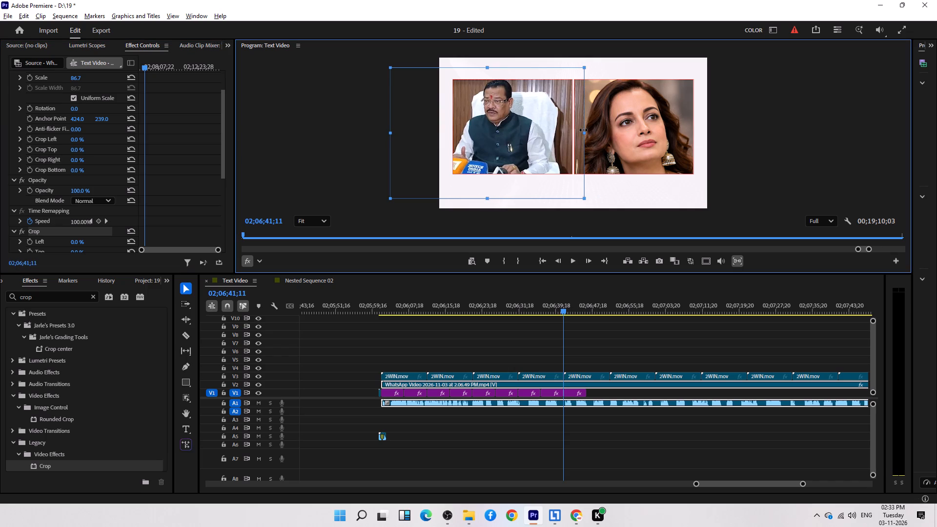
pyautogui.moveTo(583, 130); pyautogui.dragTo(573, 134)
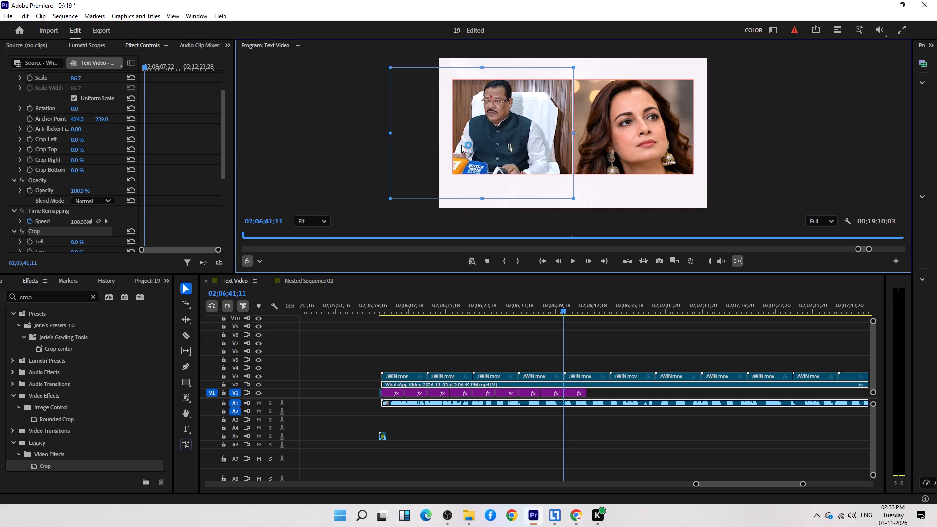
pyautogui.scroll(5, 52, 144)
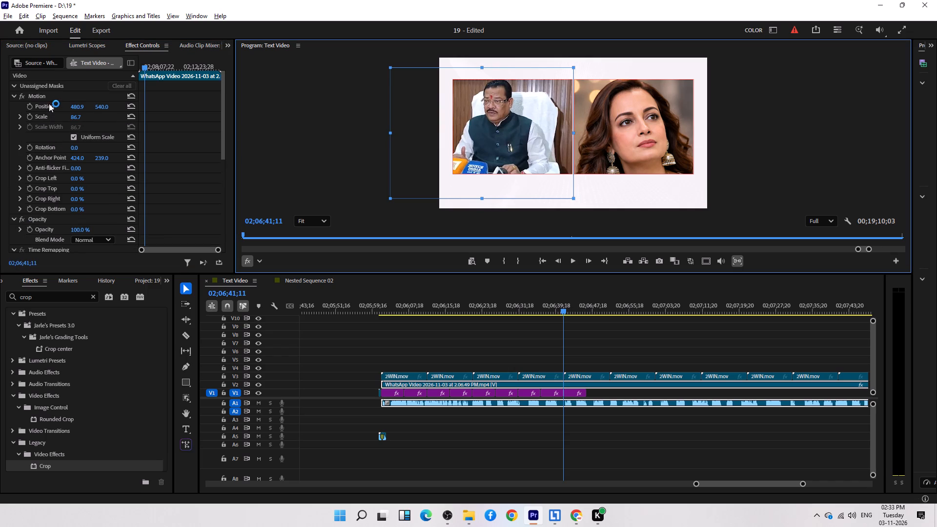
pyautogui.click(48, 103)
pyautogui.moveTo(477, 148); pyautogui.dragTo(489, 148)
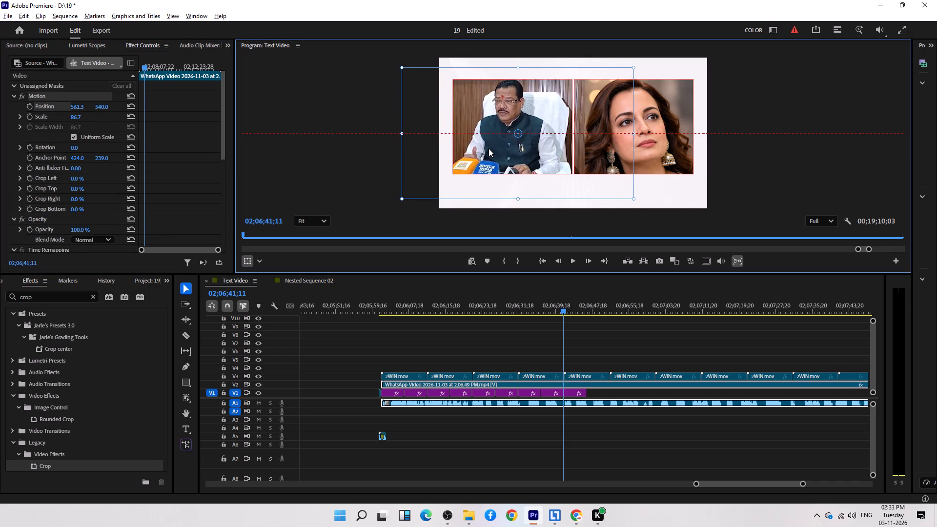
pyautogui.moveTo(489, 148); pyautogui.dragTo(494, 149)
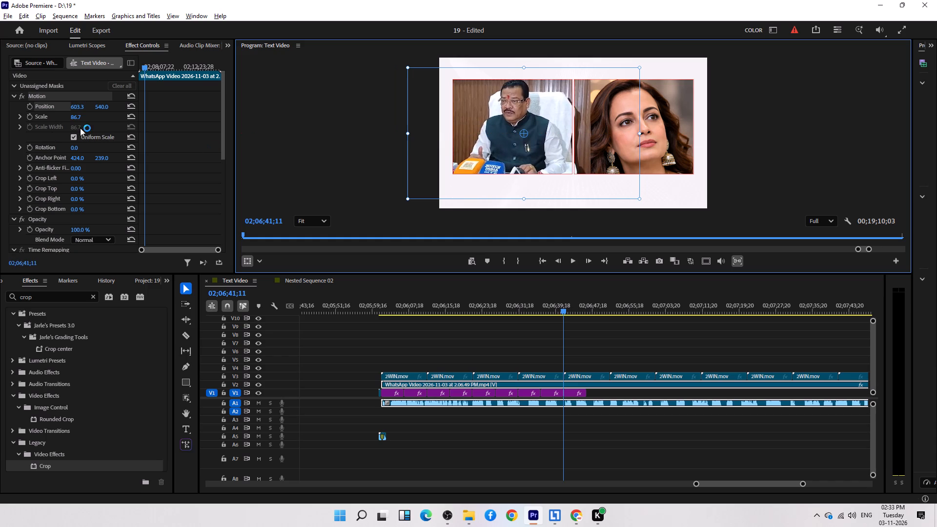
pyautogui.scroll(-6, 34, 210)
pyautogui.click(40, 215)
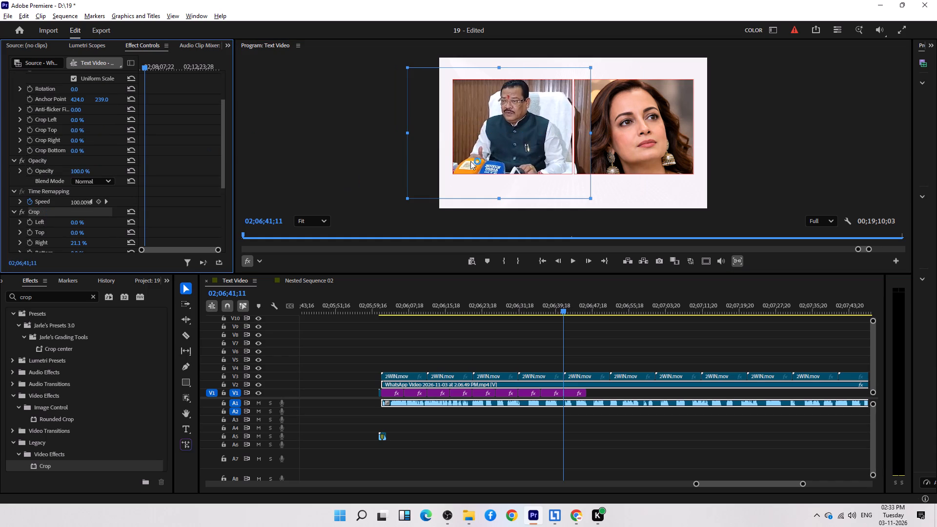
pyautogui.moveTo(589, 135); pyautogui.dragTo(570, 132)
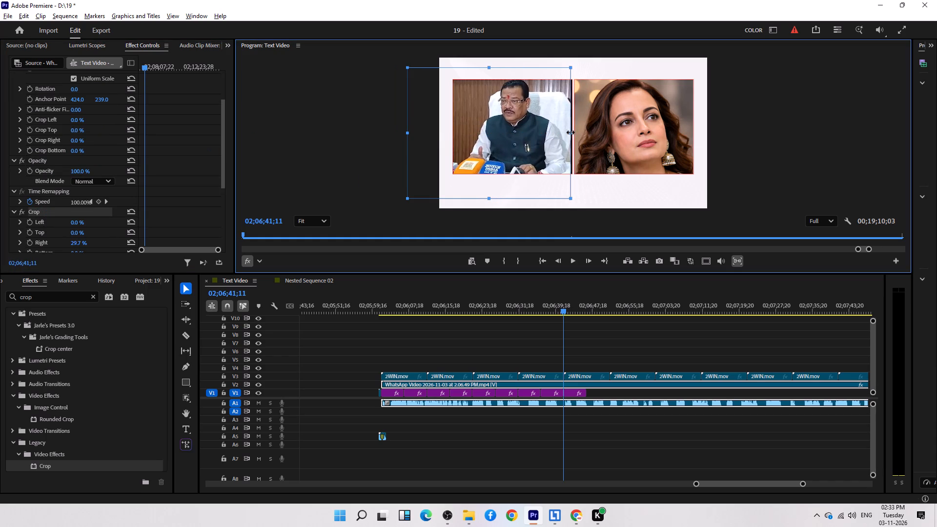
pyautogui.moveTo(570, 132); pyautogui.dragTo(574, 134)
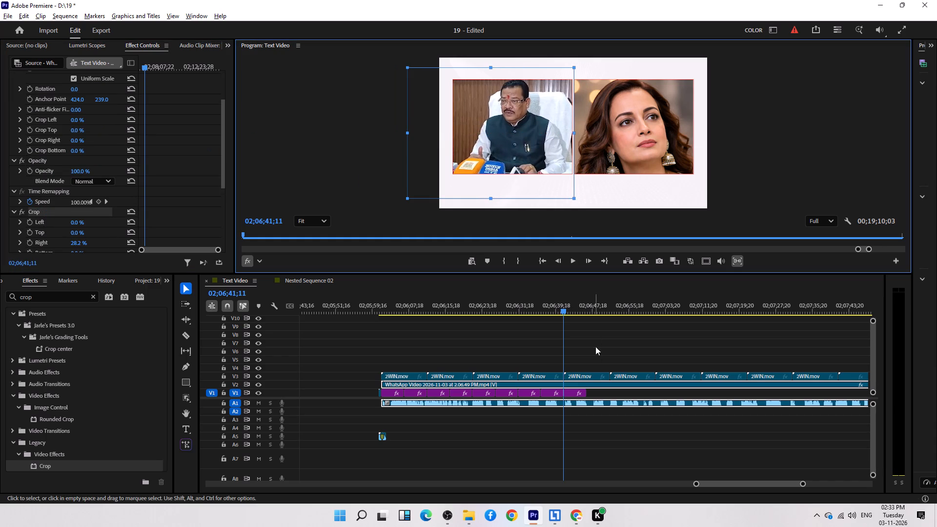
pyautogui.click(599, 343)
# Reposition the third montage clip to about 2252.5, -443.9, showing the smoking chimneys picture in the second window.
pyautogui.moveTo(449, 309); pyautogui.dragTo(445, 309)
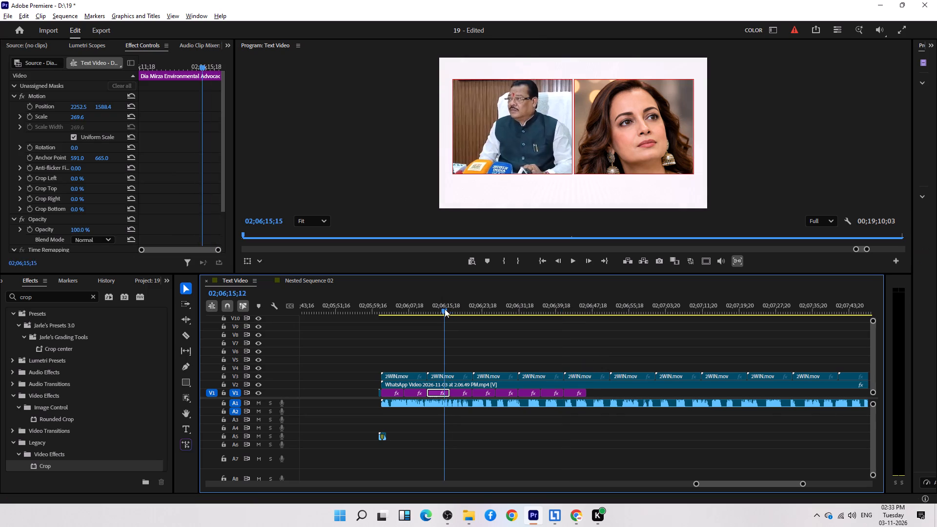
pyautogui.moveTo(445, 309); pyautogui.dragTo(436, 312)
pyautogui.click(49, 103)
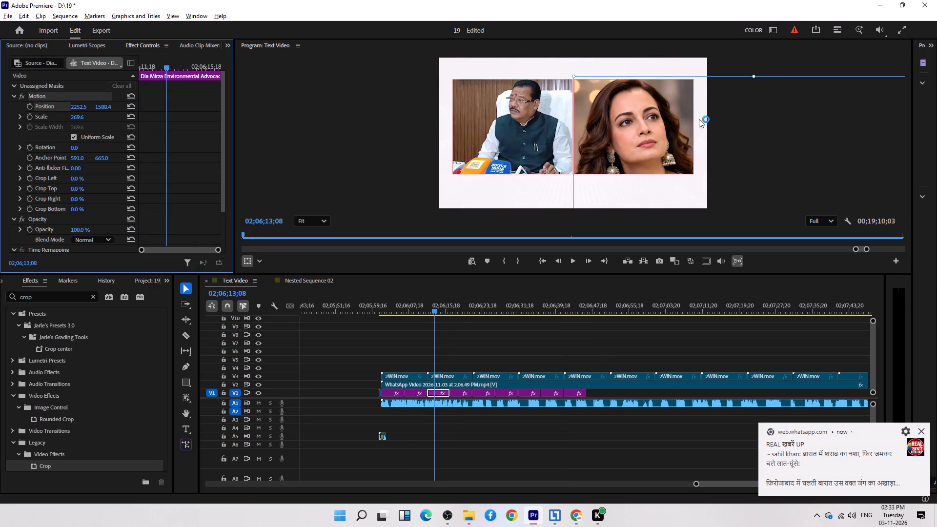
pyautogui.moveTo(765, 141); pyautogui.dragTo(765, 69)
pyautogui.moveTo(743, 160); pyautogui.dragTo(742, 85)
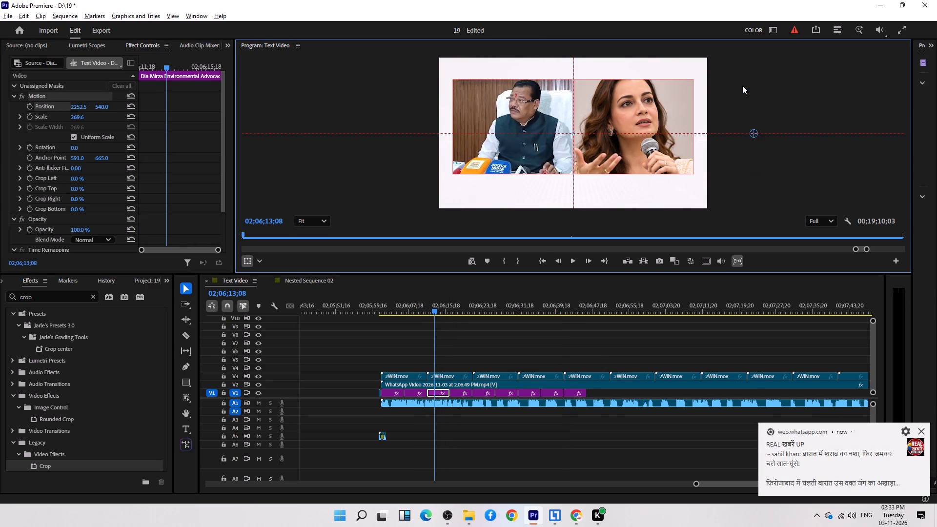
pyautogui.moveTo(742, 85); pyautogui.dragTo(754, 18)
pyautogui.moveTo(705, 194); pyautogui.dragTo(694, 121)
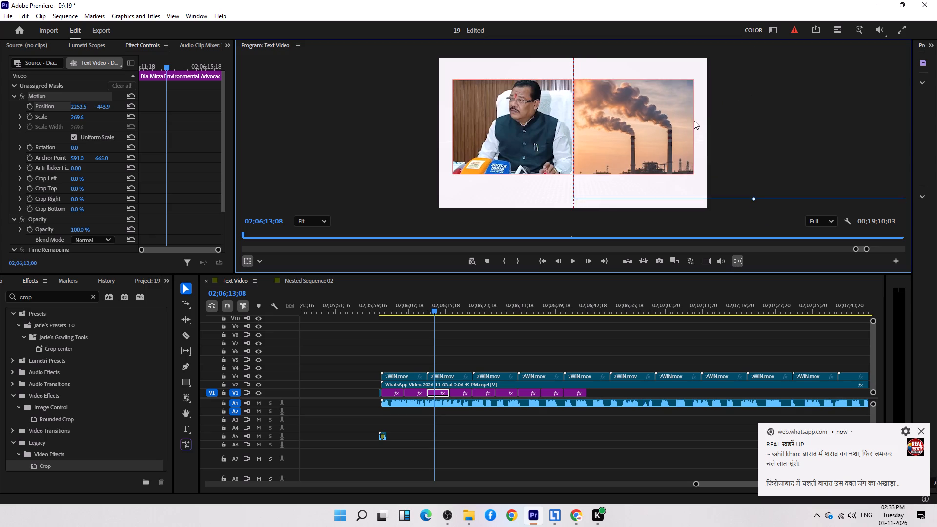
# Shift the third montage clip's smoking chimneys picture up to about 2252.5, -517.3 in the second window.
pyautogui.moveTo(694, 121); pyautogui.dragTo(696, 113)
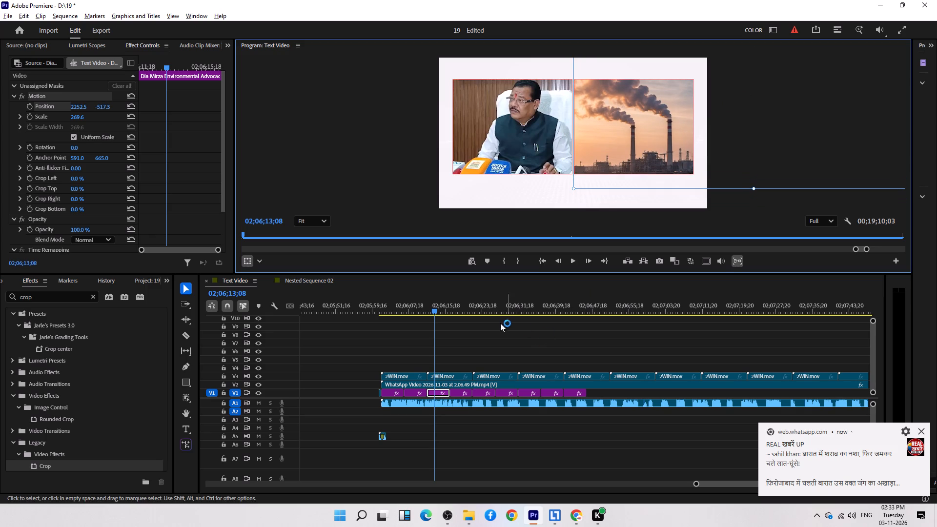
# Reposition the fourth montage clip to about 531.9, 1564.0, showing the smiling woman with the flower earring in the second window.
pyautogui.click(465, 313)
pyautogui.moveTo(669, 165); pyautogui.dragTo(655, 152)
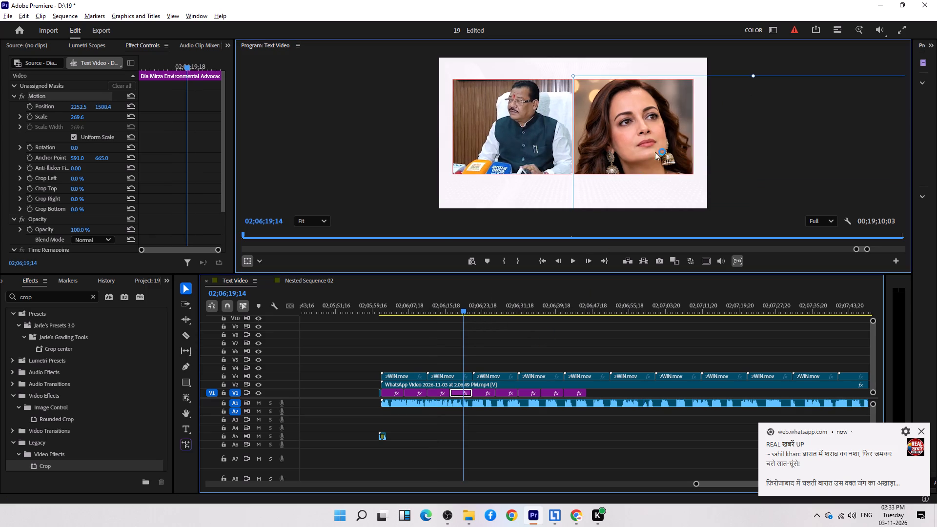
pyautogui.moveTo(655, 152); pyautogui.dragTo(515, 129)
pyautogui.moveTo(761, 158); pyautogui.dragTo(658, 177)
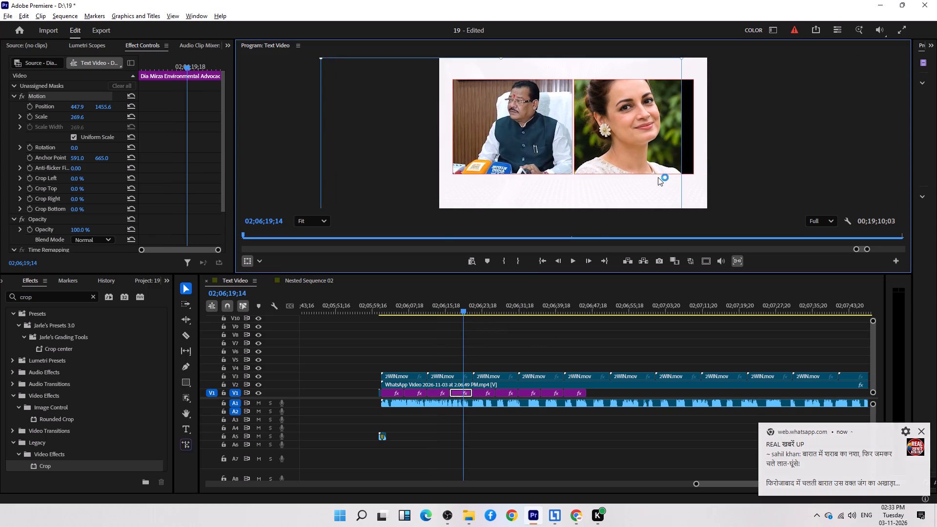
pyautogui.moveTo(658, 177); pyautogui.dragTo(673, 189)
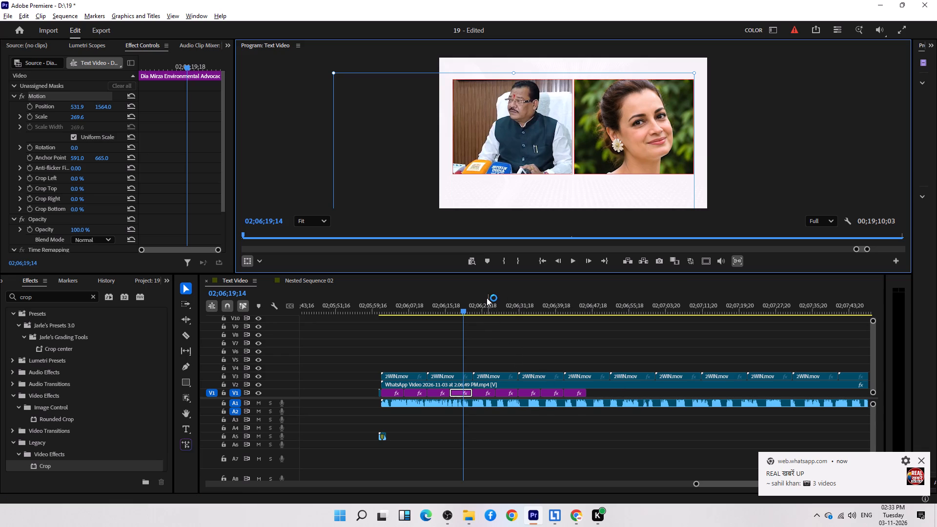
# Fit the fifth montage clip's hands-holding-a-seedling picture to the second window at scale 294.7, position about 1412.9, 484.1.
pyautogui.click(487, 298)
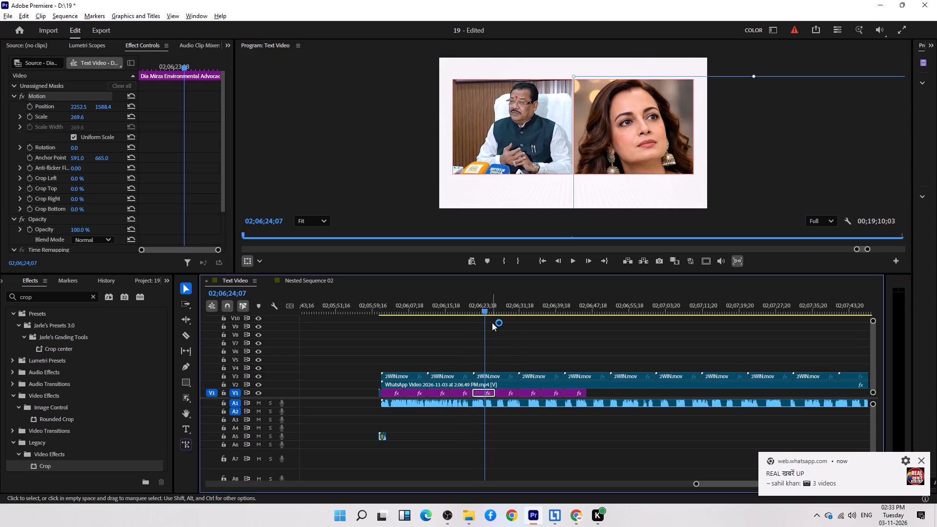
pyautogui.moveTo(664, 192); pyautogui.dragTo(615, 45)
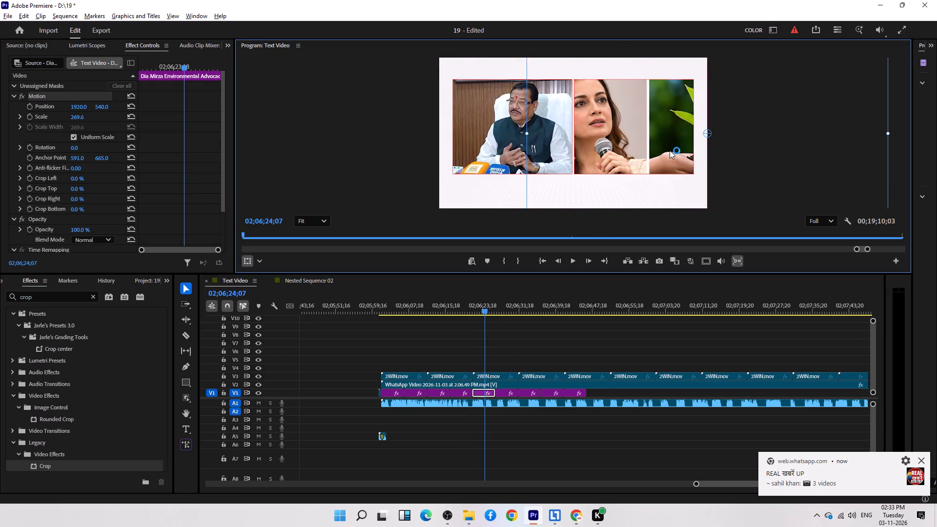
pyautogui.moveTo(671, 150); pyautogui.dragTo(609, 142)
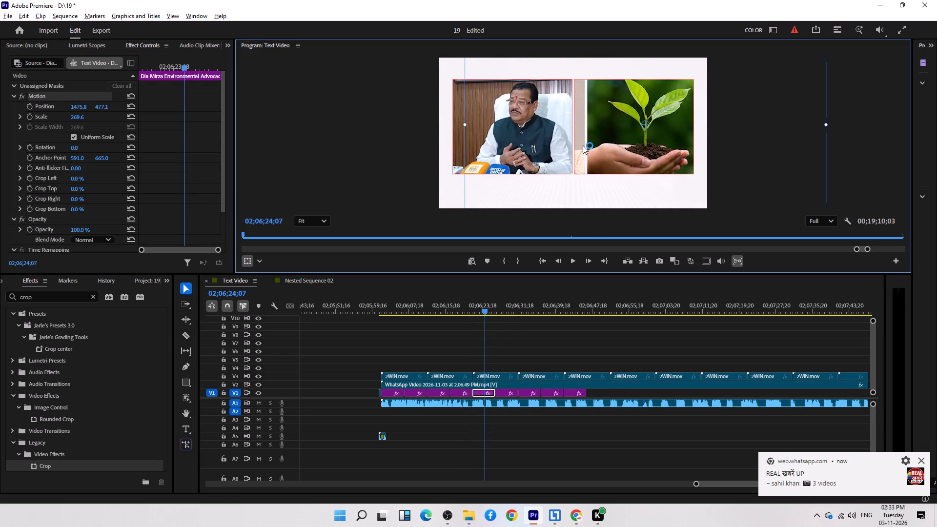
pyautogui.moveTo(466, 126); pyautogui.dragTo(448, 132)
pyautogui.moveTo(708, 144); pyautogui.dragTo(704, 145)
# Reposition the sixth montage clip to about 542.4, 540.0, showing the woman planting a sapling in the second window.
pyautogui.click(511, 310)
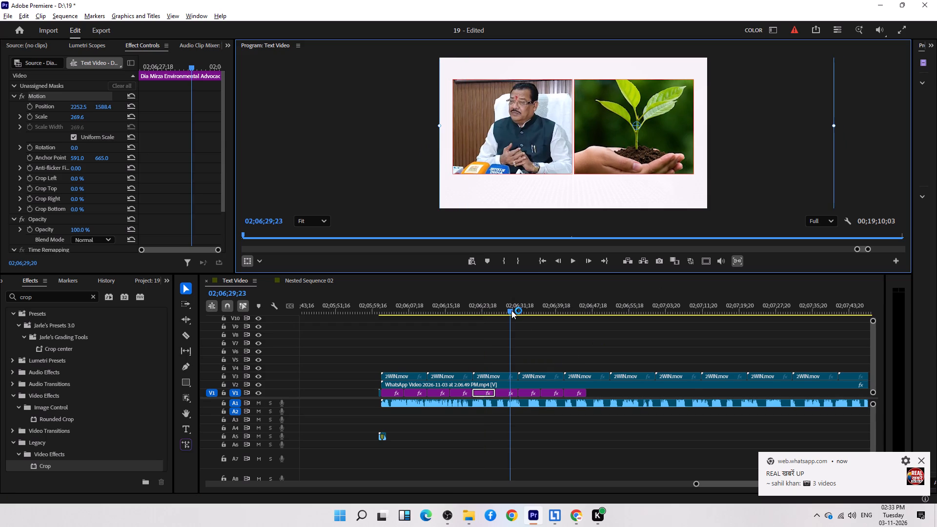
pyautogui.moveTo(741, 150); pyautogui.dragTo(665, 70)
pyautogui.moveTo(741, 190); pyautogui.dragTo(666, 98)
pyautogui.moveTo(747, 148); pyautogui.dragTo(725, 150)
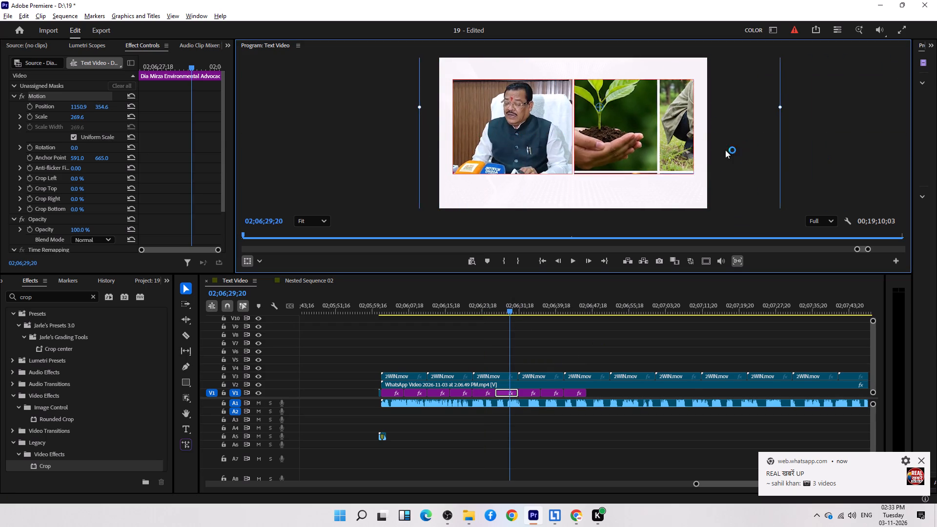
pyautogui.moveTo(725, 150); pyautogui.dragTo(669, 179)
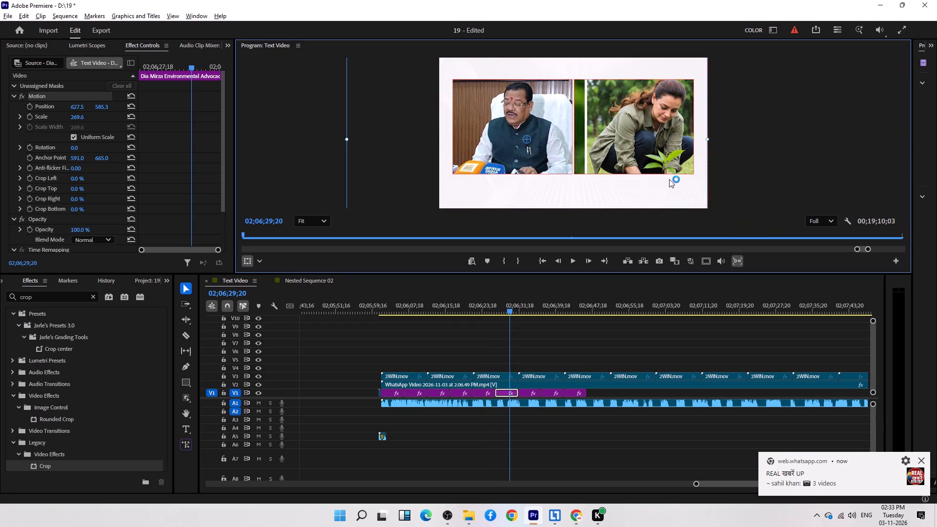
pyautogui.moveTo(669, 179); pyautogui.dragTo(661, 177)
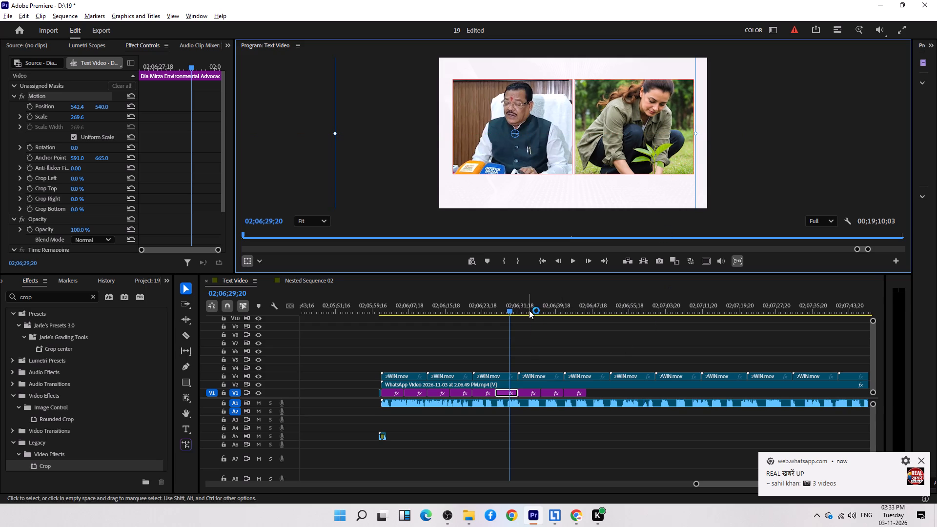
# Fit the seventh montage clip's gavel picture to the second window at scale 289.6, position about 1388.8, -438.6.
pyautogui.click(529, 310)
pyautogui.moveTo(661, 193); pyautogui.dragTo(669, 44)
pyautogui.moveTo(684, 162); pyautogui.dragTo(660, 59)
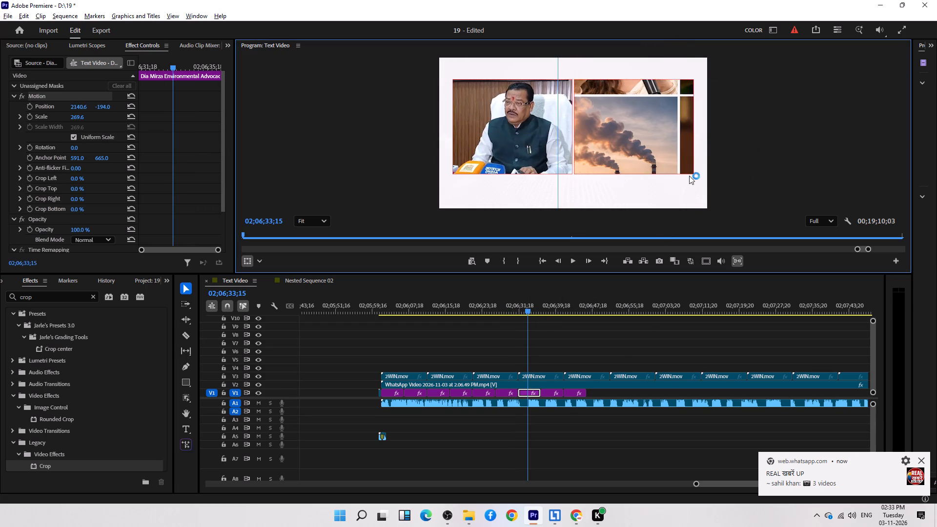
pyautogui.moveTo(690, 174); pyautogui.dragTo(587, 140)
pyautogui.moveTo(632, 203); pyautogui.dragTo(636, 215)
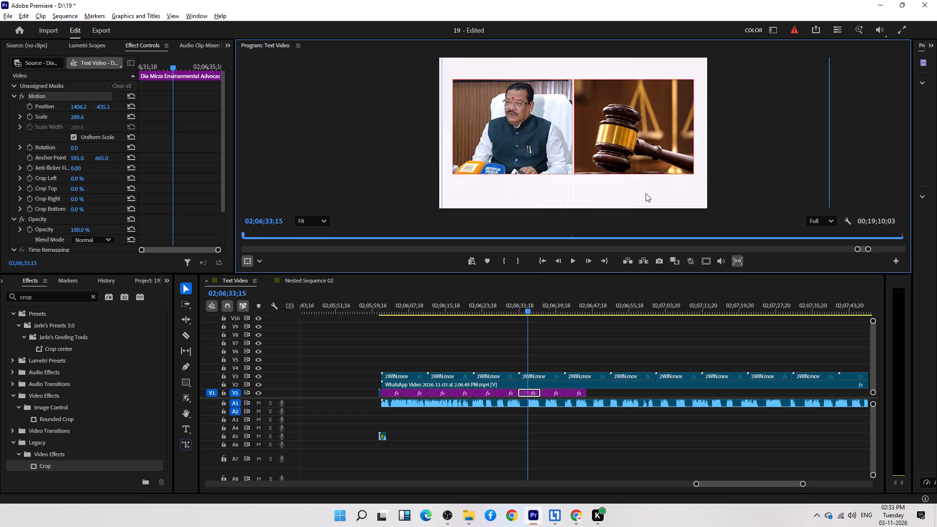
pyautogui.click(666, 155)
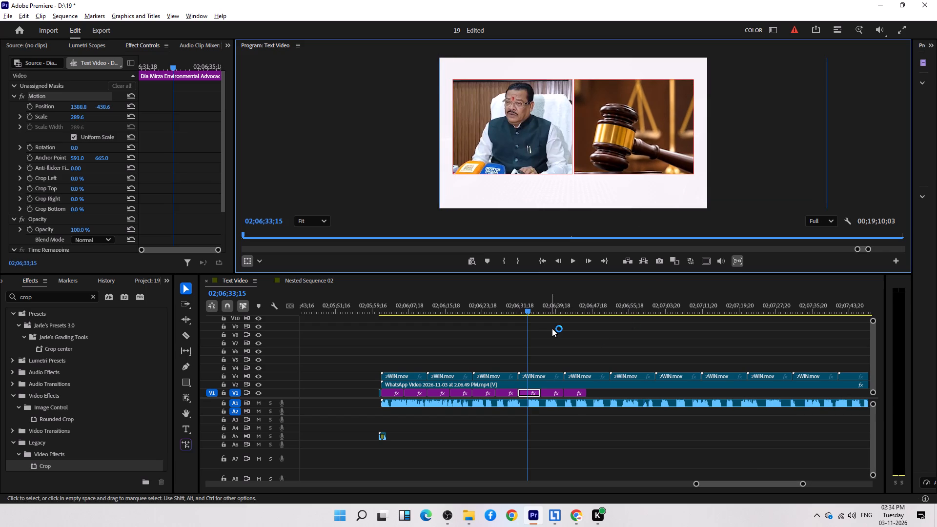
# Fit the eighth montage clip's blue-background portrait to the second window at scale 303.6, position about -122.4, -1344.0.
pyautogui.click(557, 306)
pyautogui.moveTo(706, 165); pyautogui.dragTo(631, 12)
pyautogui.moveTo(684, 125); pyautogui.dragTo(611, 0)
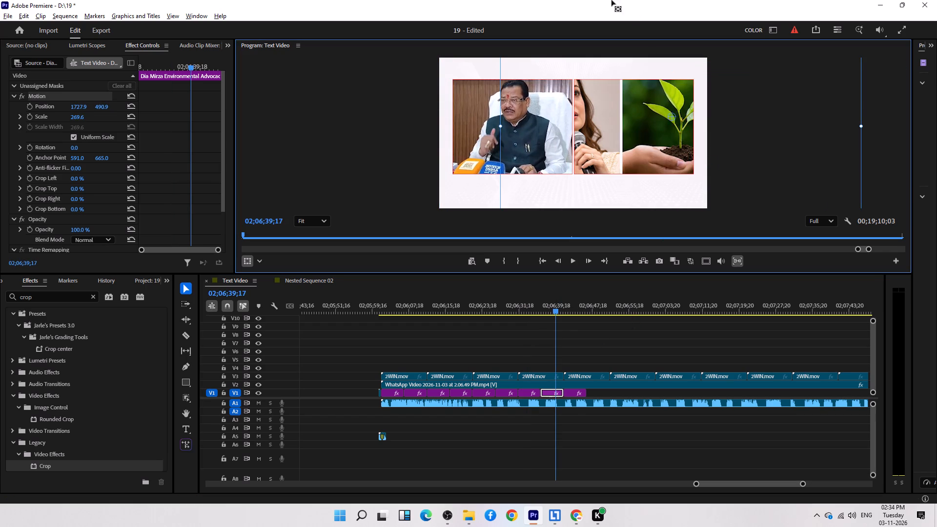
pyautogui.moveTo(611, 0); pyautogui.dragTo(609, 4)
pyautogui.moveTo(715, 149); pyautogui.dragTo(583, 37)
pyautogui.moveTo(678, 166); pyautogui.dragTo(637, 134)
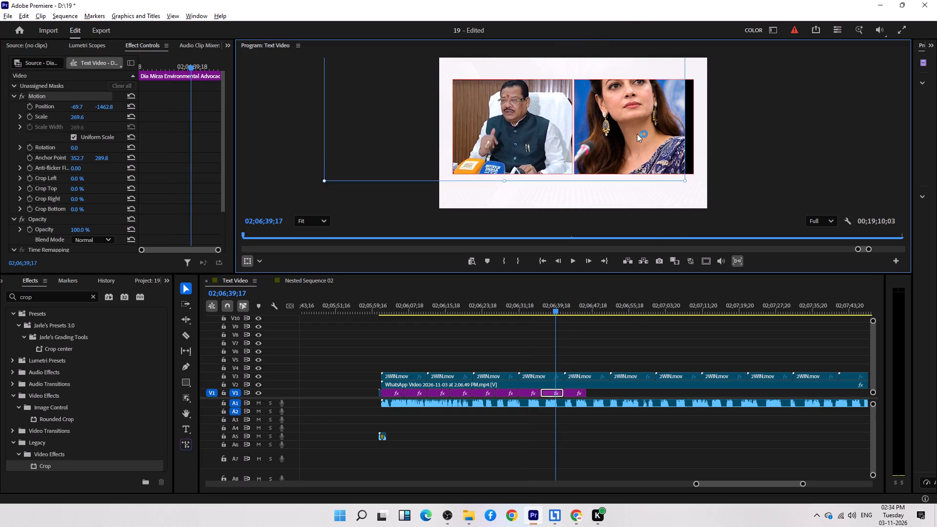
pyautogui.moveTo(637, 134); pyautogui.dragTo(641, 160)
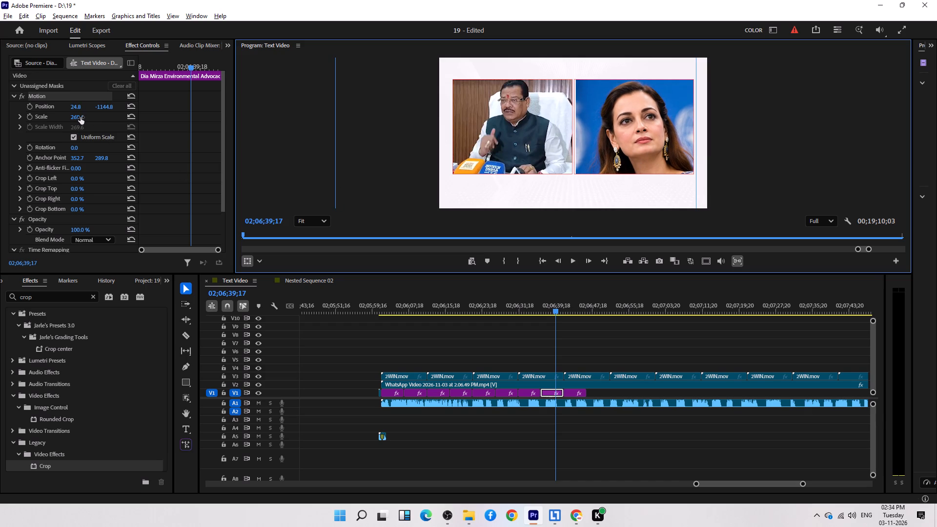
pyautogui.moveTo(79, 117); pyautogui.dragTo(96, 115)
pyautogui.moveTo(593, 142); pyautogui.dragTo(572, 126)
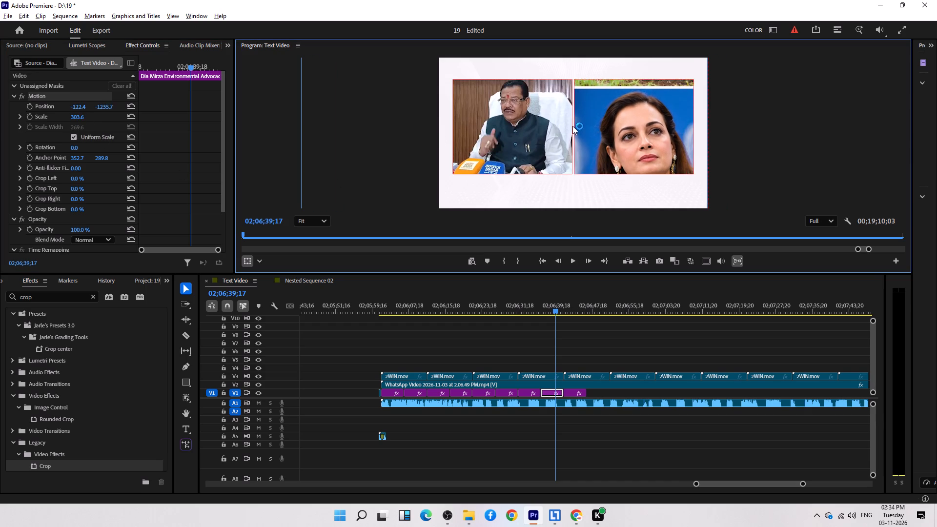
pyautogui.moveTo(572, 126); pyautogui.dragTo(573, 114)
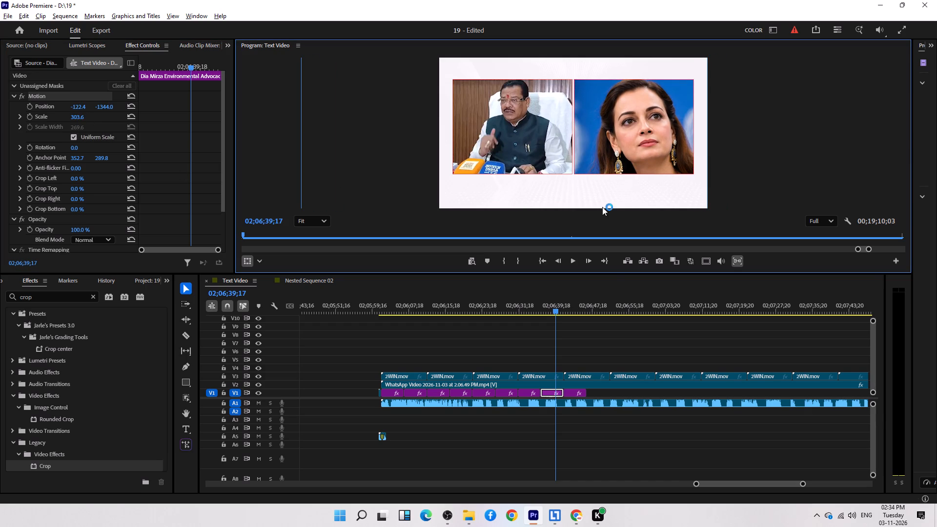
# Delete the ninth and last montage clip from V1.
pyautogui.moveTo(619, 396); pyautogui.dragTo(576, 393)
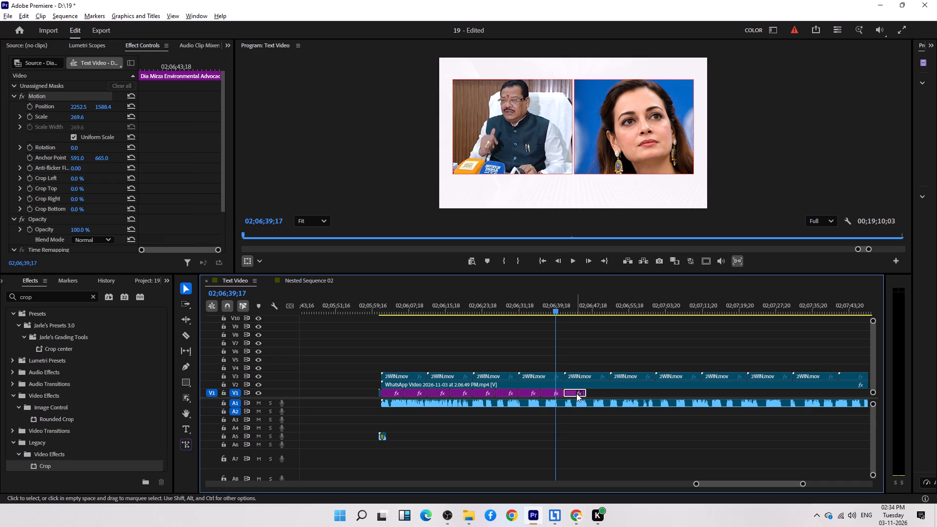
pyautogui.press('Delete')
# Apply the Essential Motion presets 01_Zoom In, 02_Zoom Out, 03_Movie Zoom In and 05_Zoom In - 7% to the first four montage clips respectively.
pyautogui.scroll(6, 92, 383)
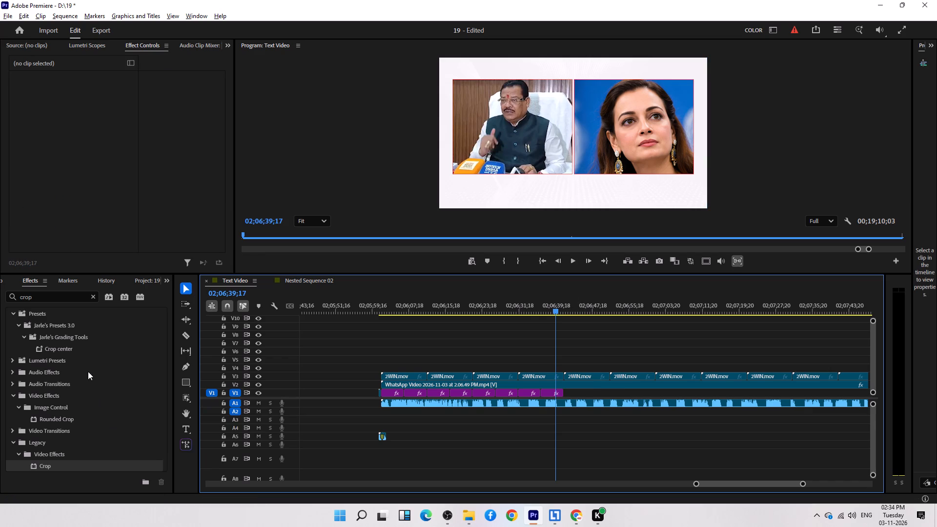
pyautogui.click(93, 299)
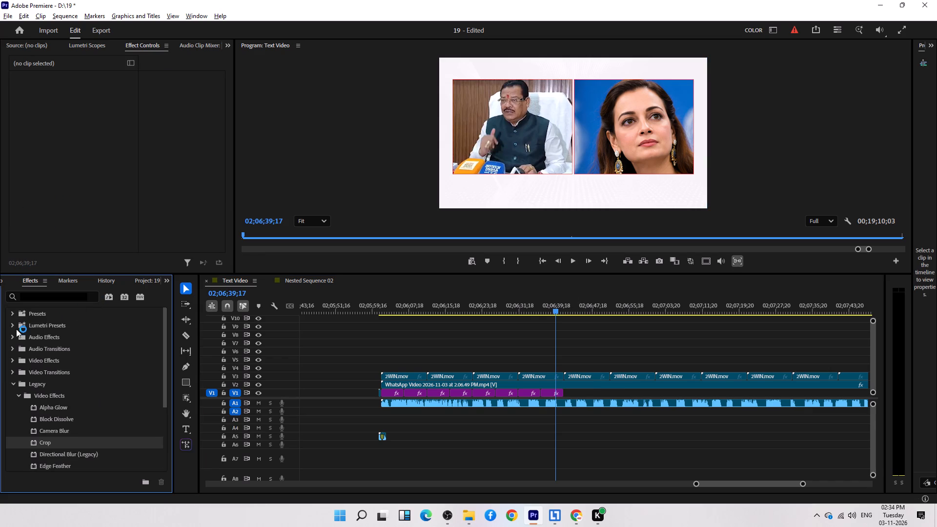
pyautogui.click(13, 316)
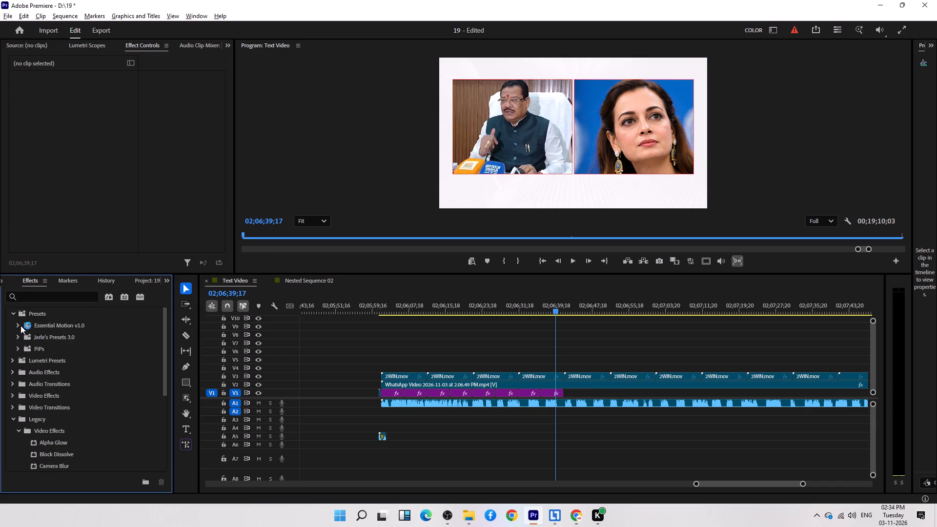
pyautogui.click(20, 325)
pyautogui.moveTo(60, 339); pyautogui.dragTo(391, 391)
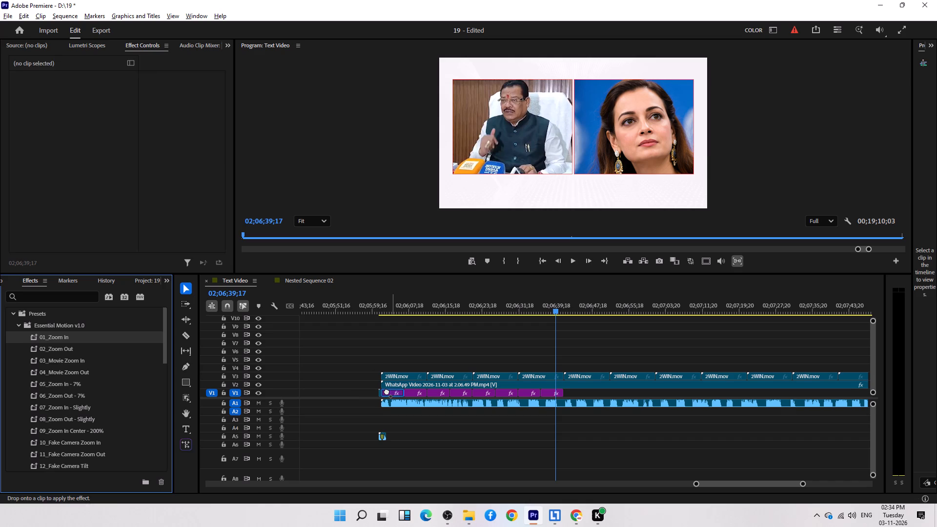
pyautogui.moveTo(94, 348); pyautogui.dragTo(418, 394)
pyautogui.moveTo(97, 363); pyautogui.dragTo(443, 394)
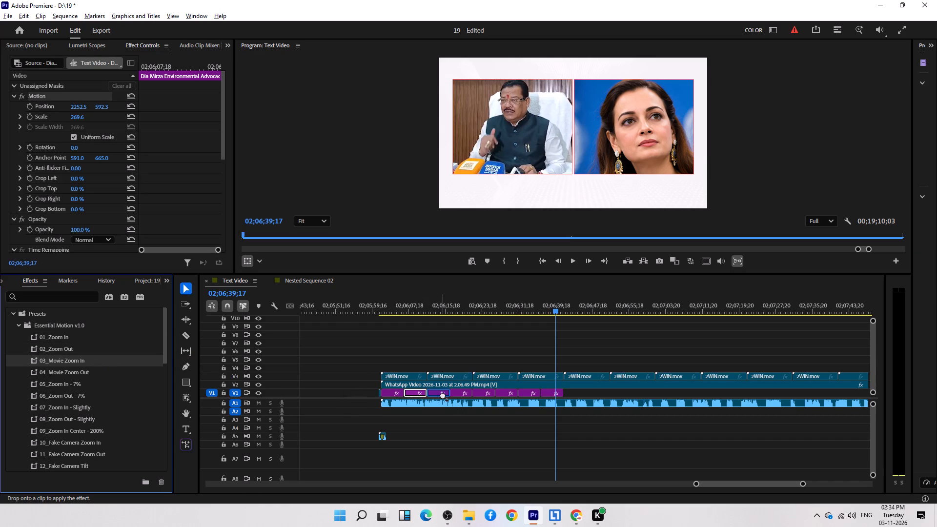
pyautogui.moveTo(88, 382); pyautogui.dragTo(464, 393)
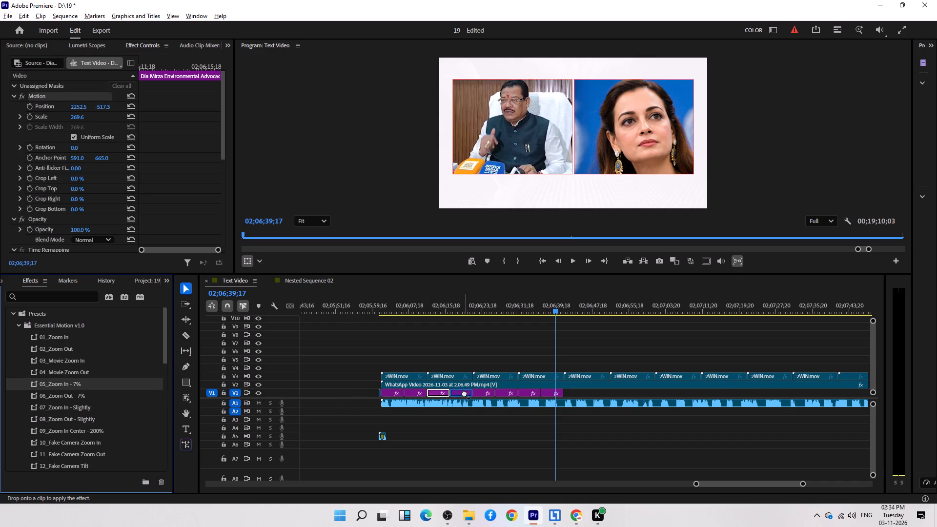
# Apply the presets 01_Zoom In, 03_Movie Zoom In and 05_Zoom In - 7% to the fifth, sixth and seventh montage clips respectively.
pyautogui.moveTo(77, 338); pyautogui.dragTo(477, 395)
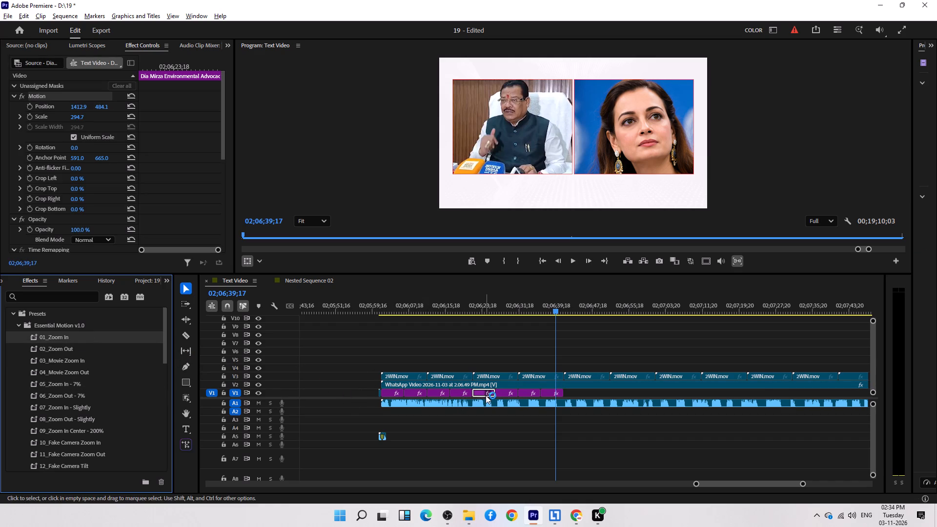
pyautogui.moveTo(106, 364); pyautogui.dragTo(521, 392)
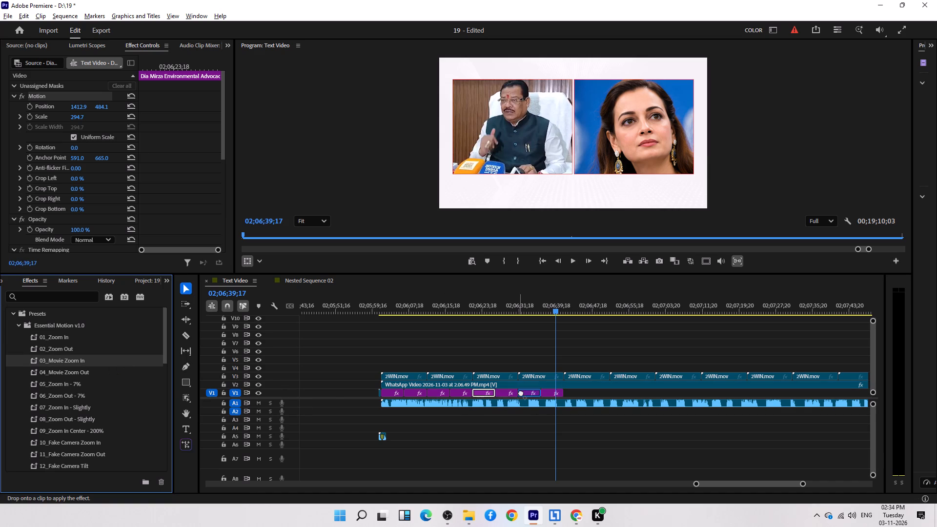
pyautogui.moveTo(521, 392); pyautogui.dragTo(508, 392)
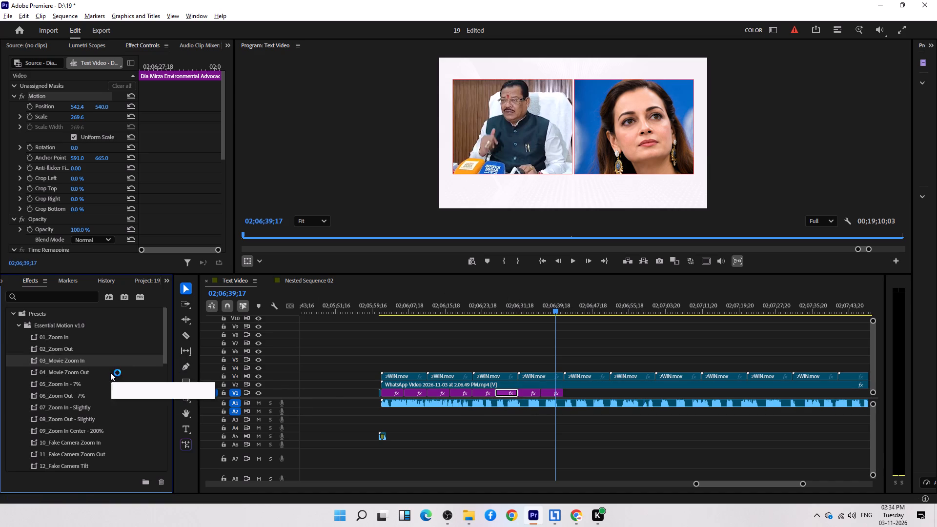
pyautogui.moveTo(101, 385); pyautogui.dragTo(532, 395)
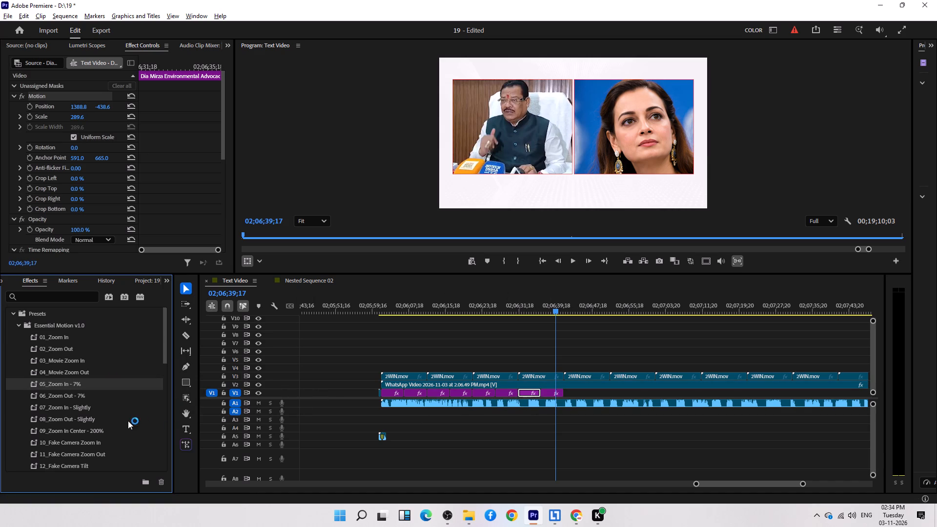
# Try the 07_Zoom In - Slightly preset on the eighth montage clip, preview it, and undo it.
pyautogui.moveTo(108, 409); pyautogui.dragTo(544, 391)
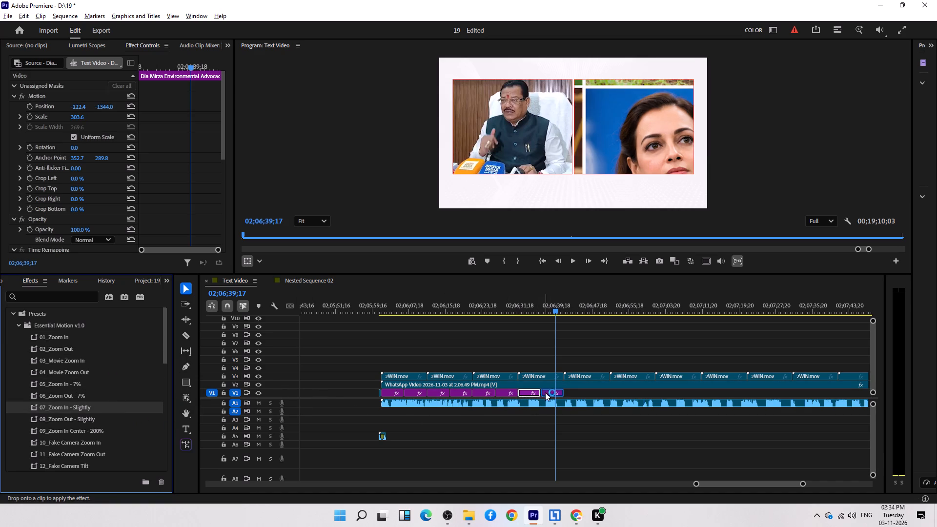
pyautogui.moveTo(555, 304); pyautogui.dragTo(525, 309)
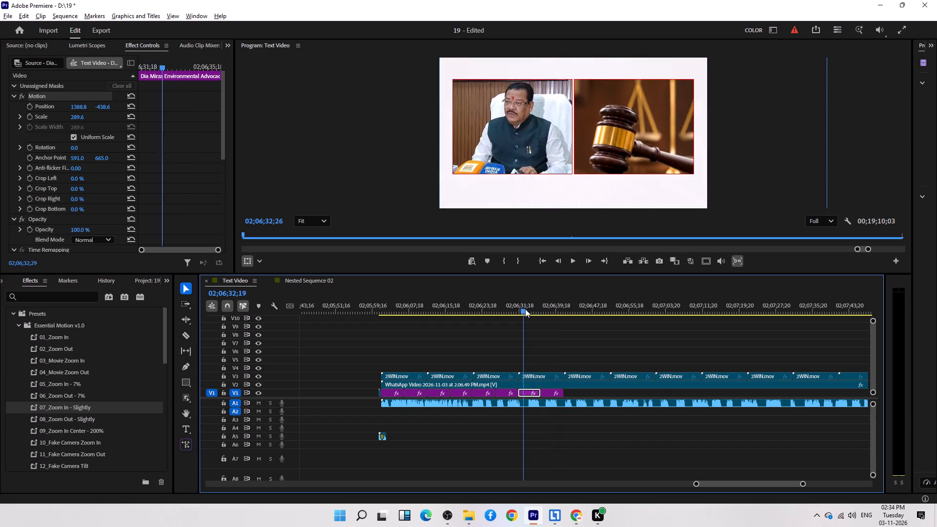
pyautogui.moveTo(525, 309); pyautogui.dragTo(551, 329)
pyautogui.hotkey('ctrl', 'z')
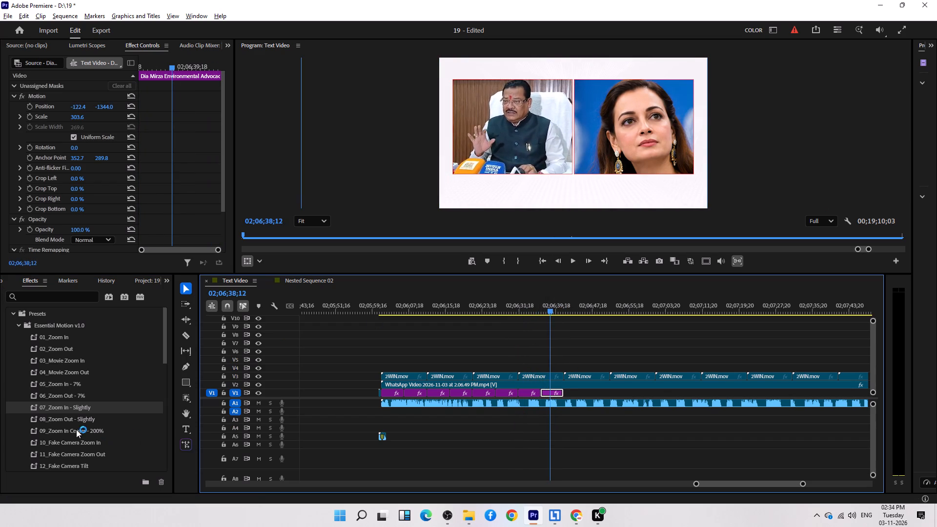
# Apply the 03_Movie Zoom In preset to a clip at the end of the V1 montage.
pyautogui.click(83, 348)
pyautogui.moveTo(81, 357); pyautogui.dragTo(532, 391)
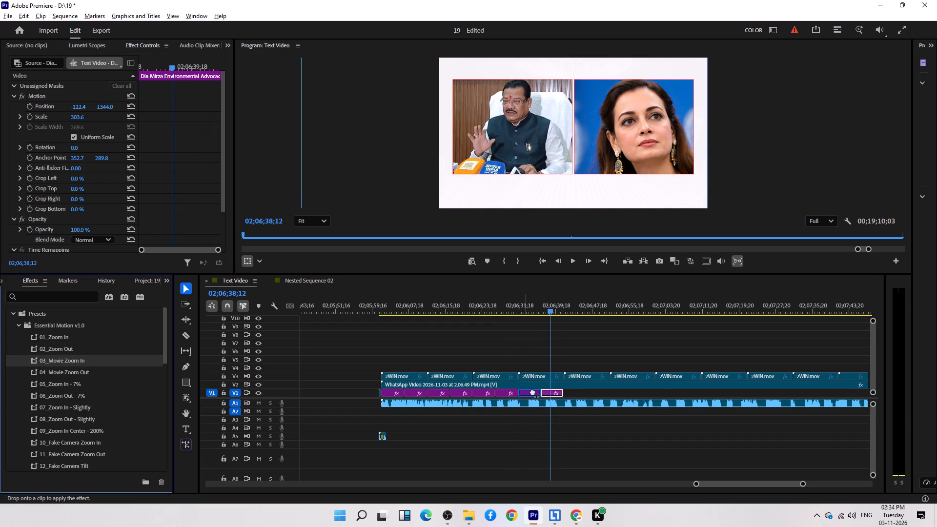
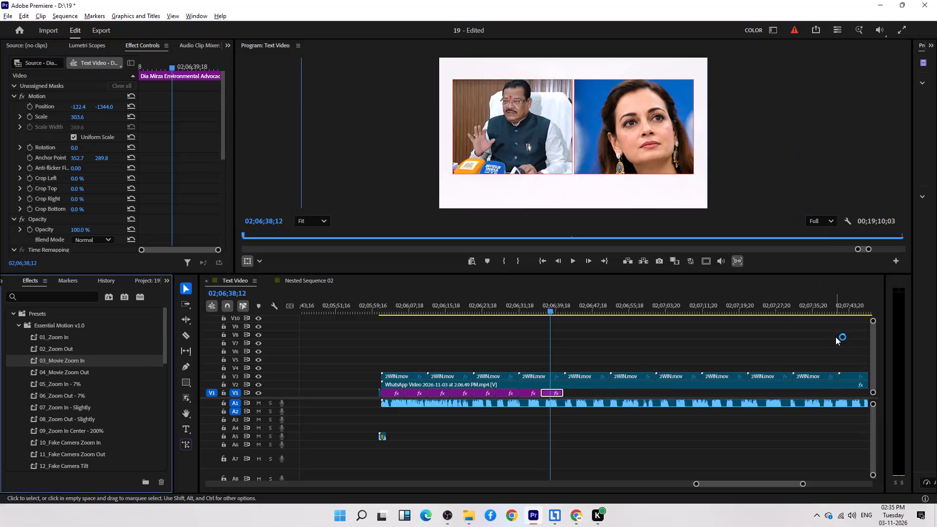
# Copy the eight zoom-animated montage clips on V1 and paste them repeatedly end to end until they run past the end of the statement video.
pyautogui.press('Up')
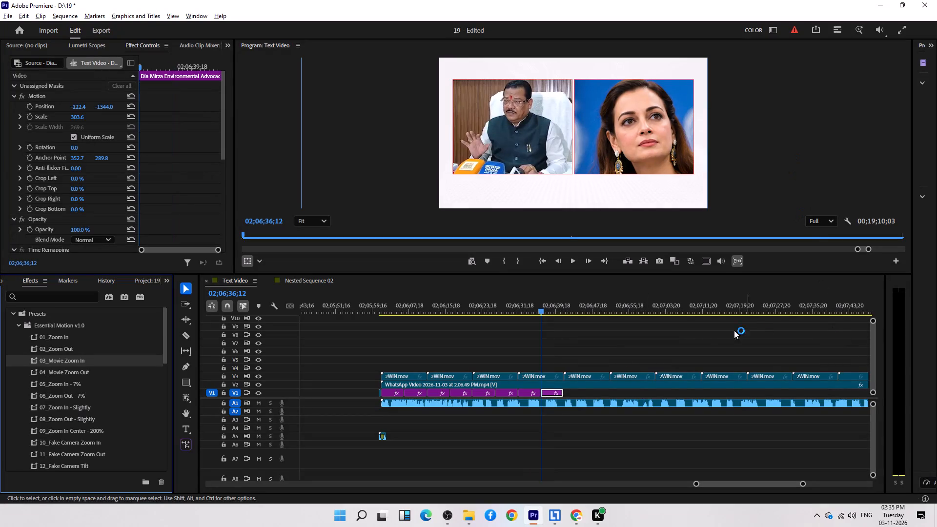
pyautogui.click(594, 391)
pyautogui.press('Up')
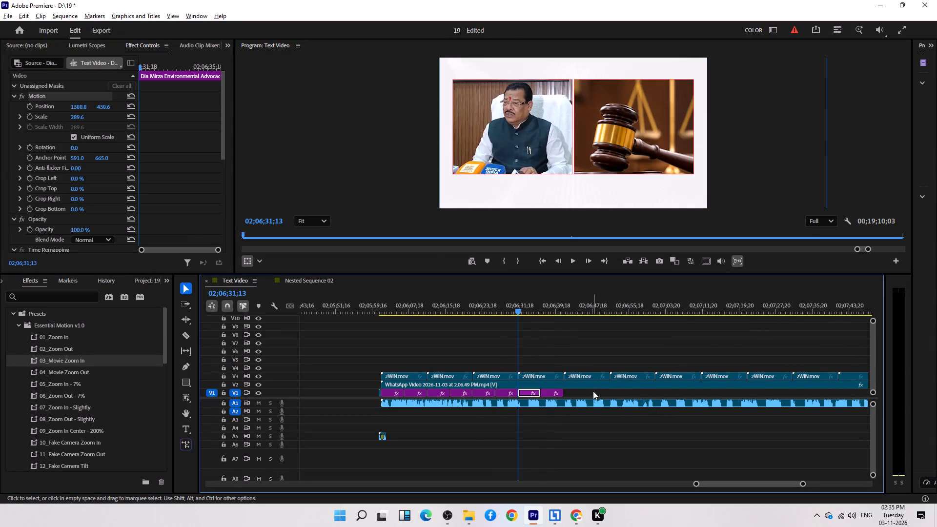
pyautogui.press('Up')
pyautogui.press('Up')
pyautogui.press('Up')
pyautogui.press('Up')
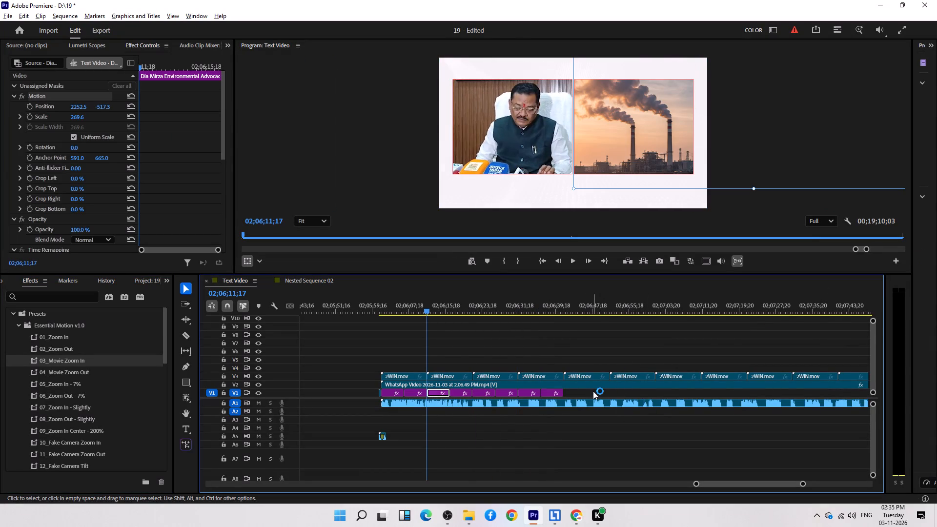
pyautogui.press('Up')
pyautogui.press('Up')
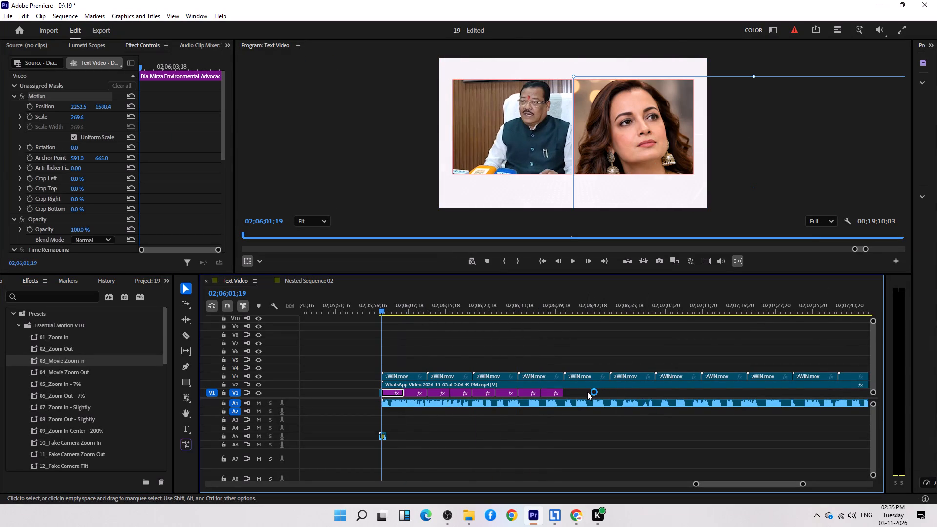
pyautogui.moveTo(585, 393); pyautogui.dragTo(393, 390)
pyautogui.hotkey('ctrl', 'c')
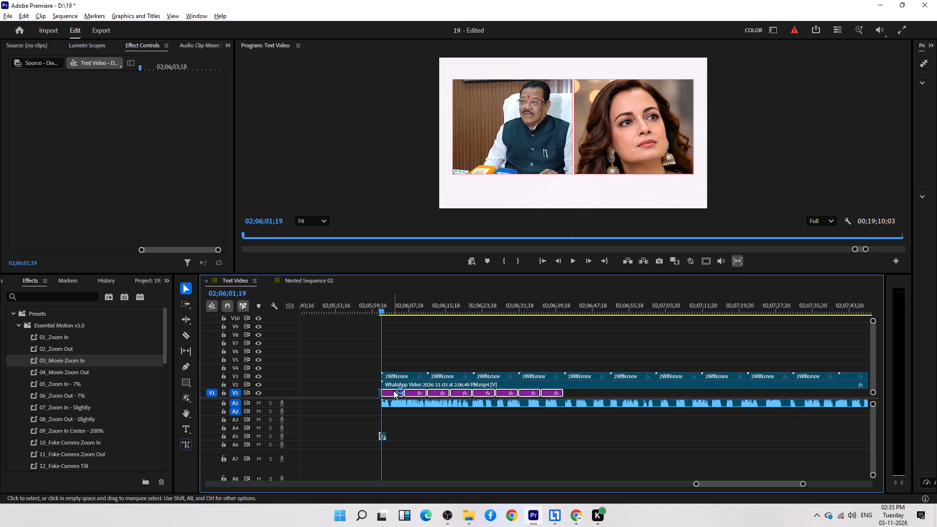
pyautogui.hotkey('ctrl', 'v')
pyautogui.hotkey('ctrl', 'v')
pyautogui.hotkey('ctrl', 'v')
pyautogui.hotkey('ctrl', 'v')
pyautogui.hotkey('ctrl', 'v')
pyautogui.hotkey('ctrl', 'v')
pyautogui.hotkey('ctrl', 'v')
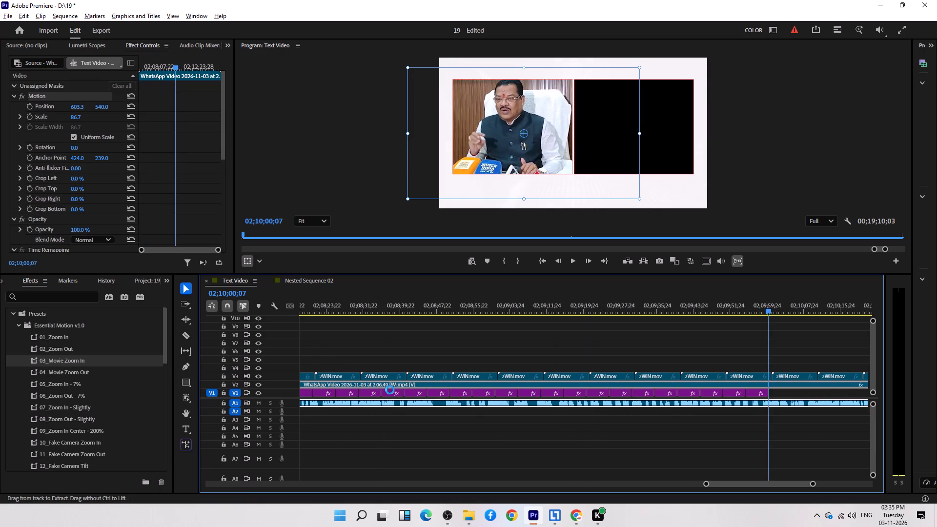
pyautogui.hotkey('ctrl', 'v')
pyautogui.hotkey('ctrl', 'v')
pyautogui.hotkey('ctrl', 'v')
pyautogui.hotkey('ctrl', 'v')
pyautogui.hotkey('ctrl', 'v')
pyautogui.hotkey('ctrl', 'v')
pyautogui.hotkey('ctrl', 'v')
pyautogui.hotkey('ctrl', 'v')
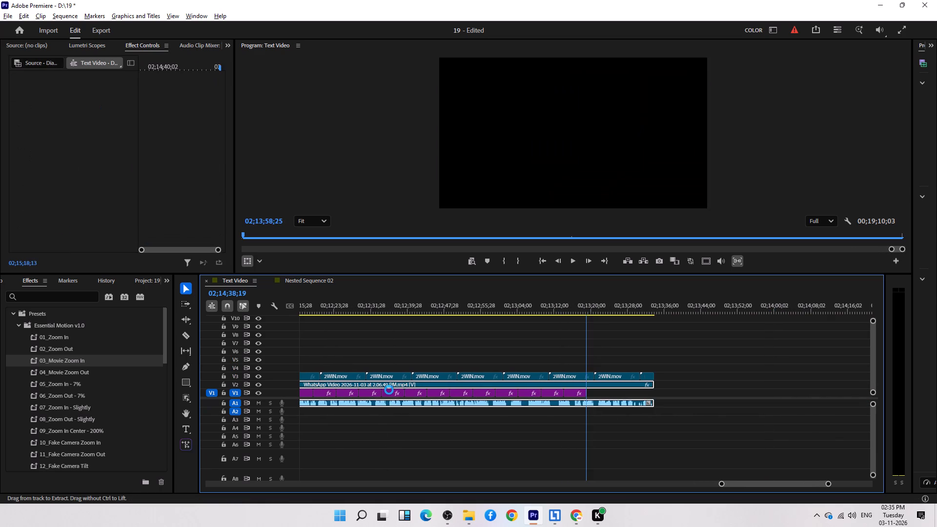
pyautogui.hotkey('ctrl', 'z')
pyautogui.hotkey('ctrl', 'z')
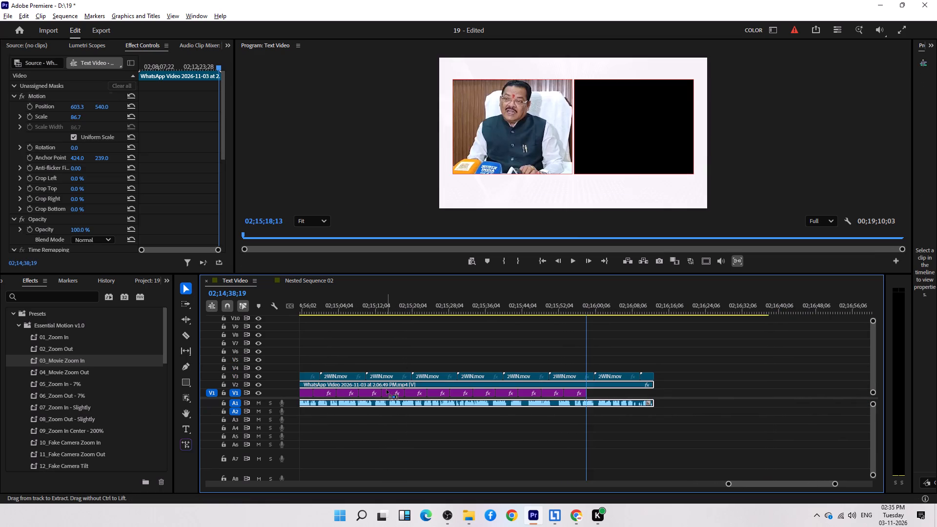
pyautogui.hotkey('ctrl', 'v')
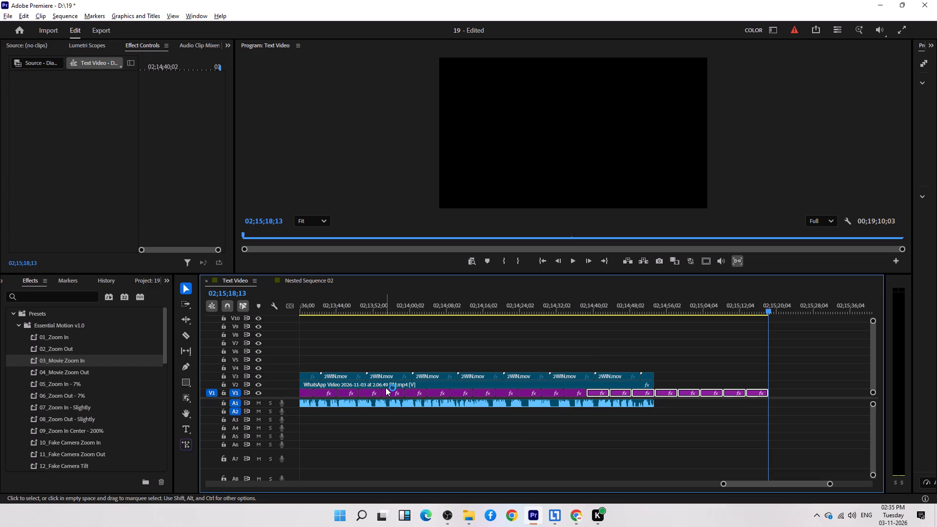
# Cut the V1 montage at the end of the statement video and delete all surplus montage clips beyond it, including the leftover sliver.
pyautogui.press('Up')
pyautogui.press('Up')
pyautogui.press('Up')
pyautogui.press('Up')
pyautogui.press('Up')
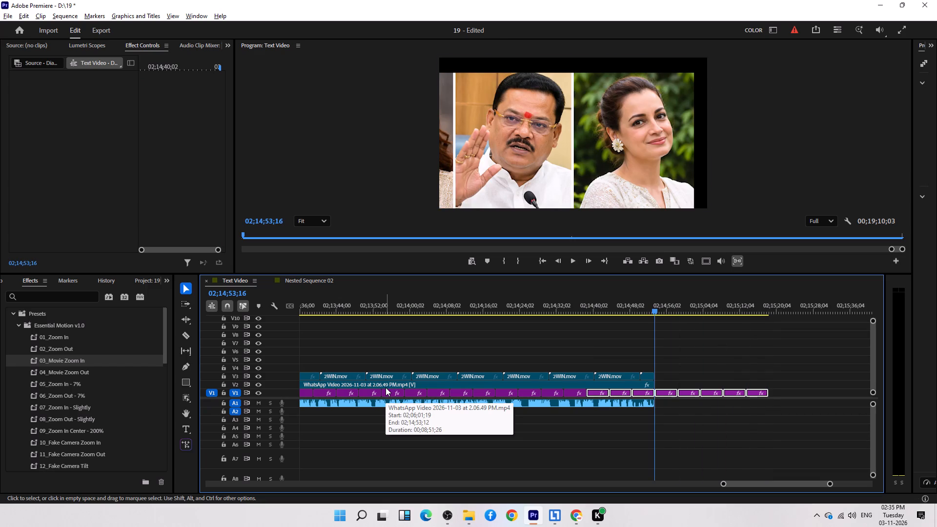
pyautogui.press('Up')
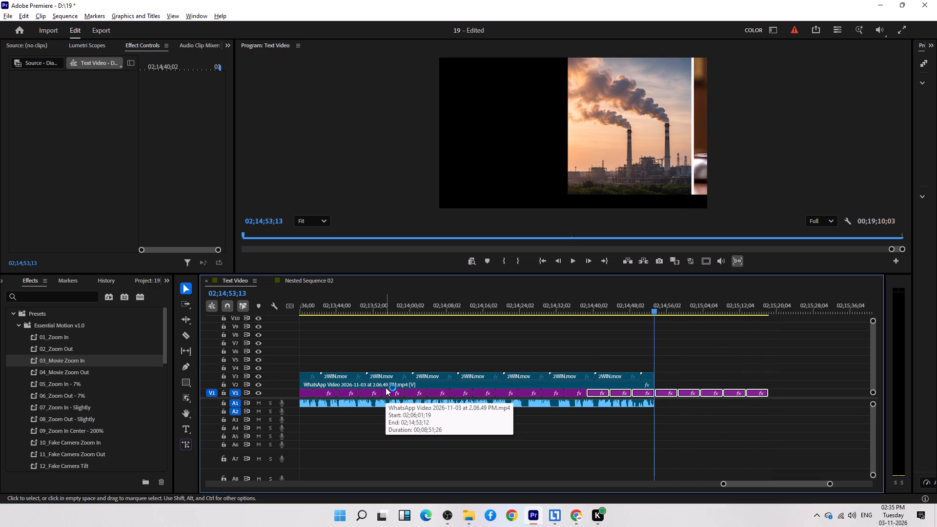
pyautogui.press('z')
pyautogui.moveTo(774, 375); pyautogui.dragTo(664, 394)
pyautogui.press('Delete')
pyautogui.press('=')
pyautogui.press('=')
pyautogui.press('=')
pyautogui.press('=')
pyautogui.press('=')
pyautogui.press('=')
pyautogui.press('=')
pyautogui.press('=')
pyautogui.moveTo(684, 379); pyautogui.dragTo(593, 394)
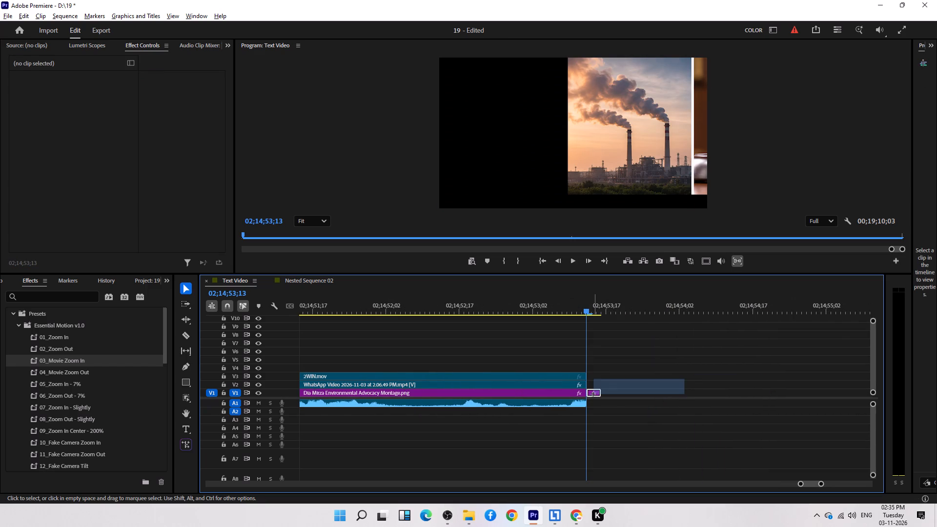
pyautogui.moveTo(593, 394); pyautogui.dragTo(592, 394)
pyautogui.press('Delete')
# Copy the first overlay clips on V4–V7 from the segment starting near 01;44 and paste them at the statement video's start, 02;06;01;19.
pyautogui.press('Up')
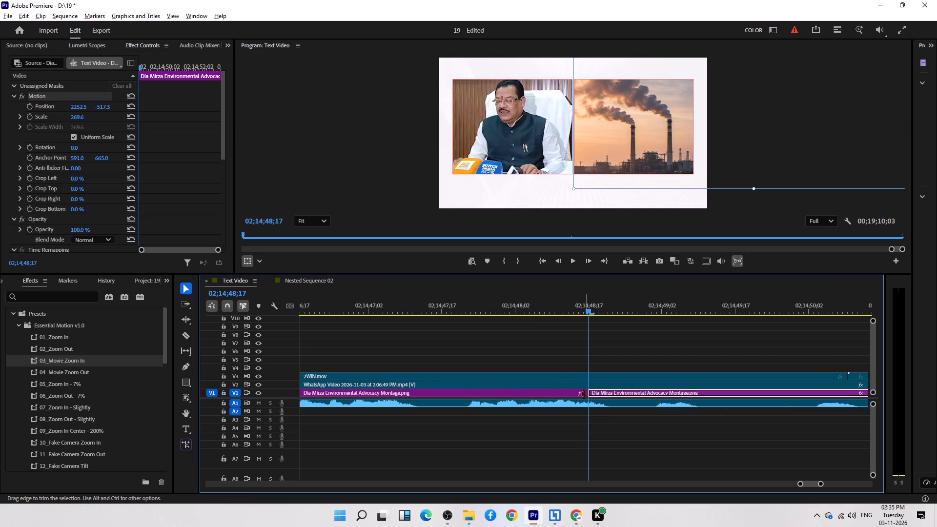
pyautogui.press('Up')
pyautogui.press('Up')
pyautogui.press('Up')
pyautogui.press('Up')
pyautogui.press('Up')
pyautogui.press('Up')
pyautogui.press('Up')
pyautogui.press('Up')
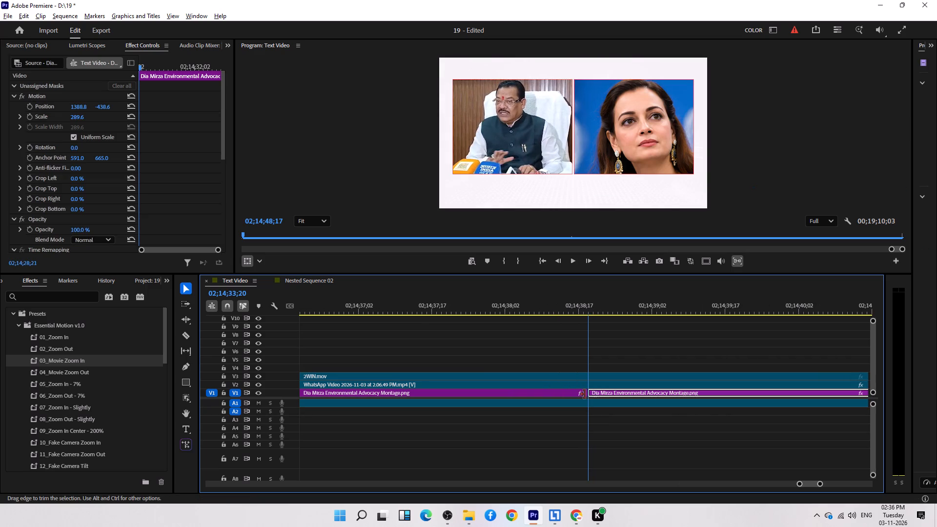
pyautogui.press('Up')
pyautogui.press('-')
pyautogui.press('-')
pyautogui.press('-')
pyautogui.press('-')
pyautogui.write('---')
pyautogui.press('Up')
pyautogui.press('Up')
pyautogui.press('Up')
pyautogui.press('Up')
pyautogui.press('Up')
pyautogui.press('Up')
pyautogui.press('Up')
pyautogui.press('Up')
pyautogui.press('Up')
pyautogui.press('Up')
pyautogui.press('Up')
pyautogui.press('Up')
pyautogui.press('Up')
pyautogui.press('Up')
pyautogui.press('Up')
pyautogui.press('Up')
pyautogui.press('Up')
pyautogui.press('Up')
pyautogui.press('Up')
pyautogui.press('Up')
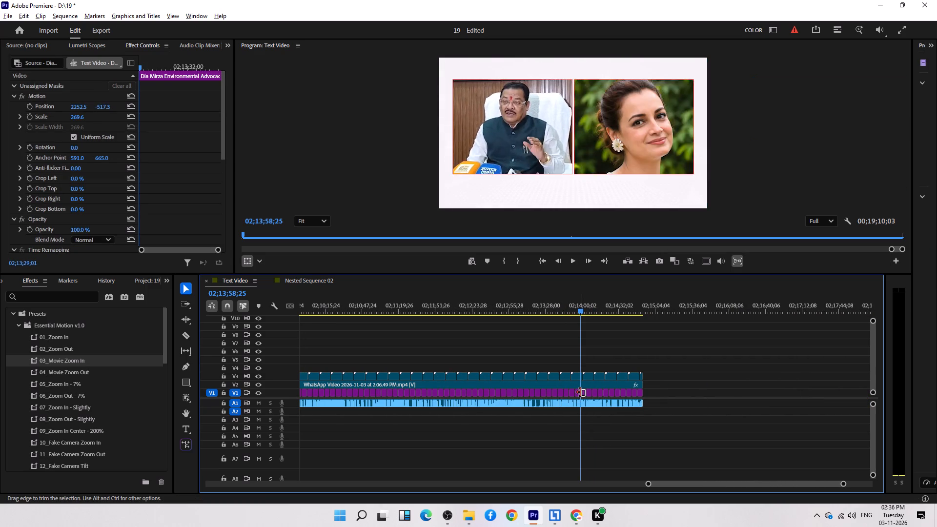
pyautogui.press('Up')
pyautogui.press('Up')
pyautogui.press('Up')
pyautogui.scroll(8, 529, 392)
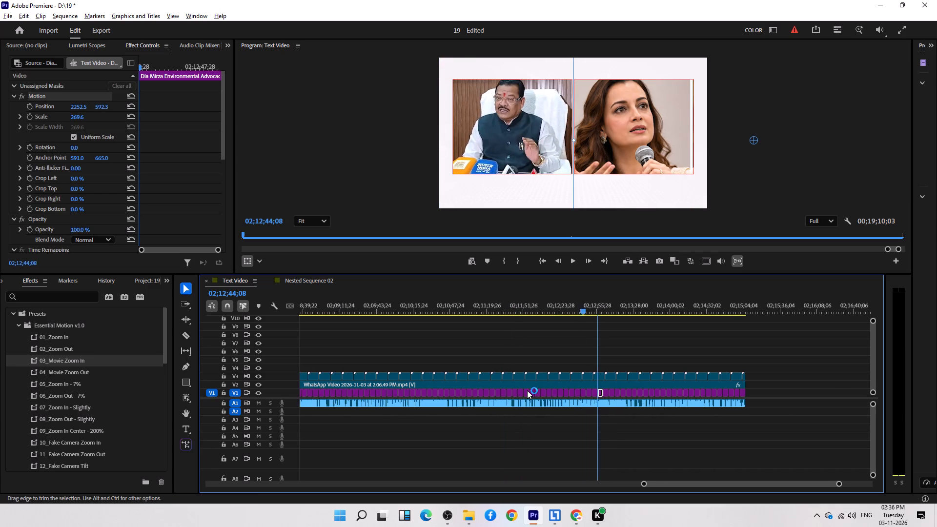
pyautogui.scroll(20, 527, 390)
pyautogui.scroll(6, 527, 390)
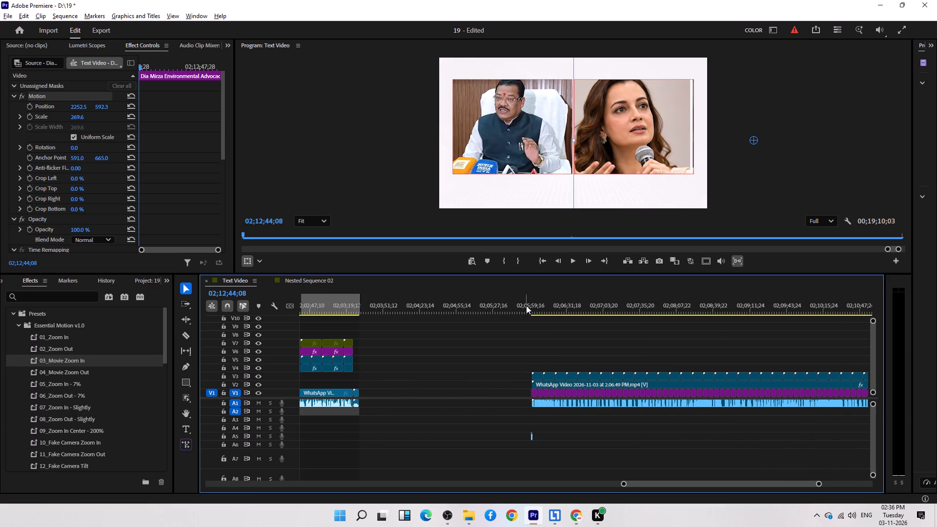
pyautogui.click(527, 305)
pyautogui.press('Down')
pyautogui.press('Down')
pyautogui.scroll(8, 525, 310)
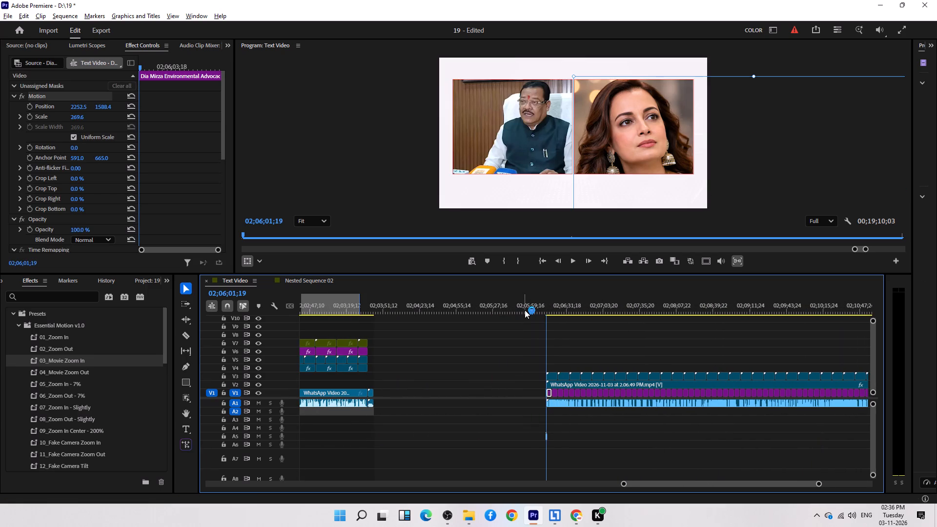
pyautogui.scroll(20, 525, 310)
pyautogui.scroll(19, 525, 310)
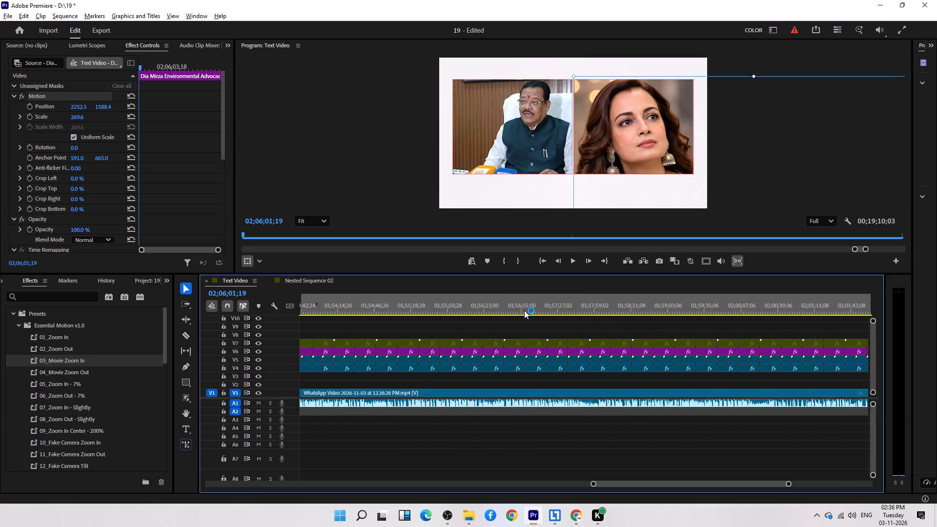
pyautogui.scroll(20, 524, 310)
pyautogui.scroll(19, 524, 310)
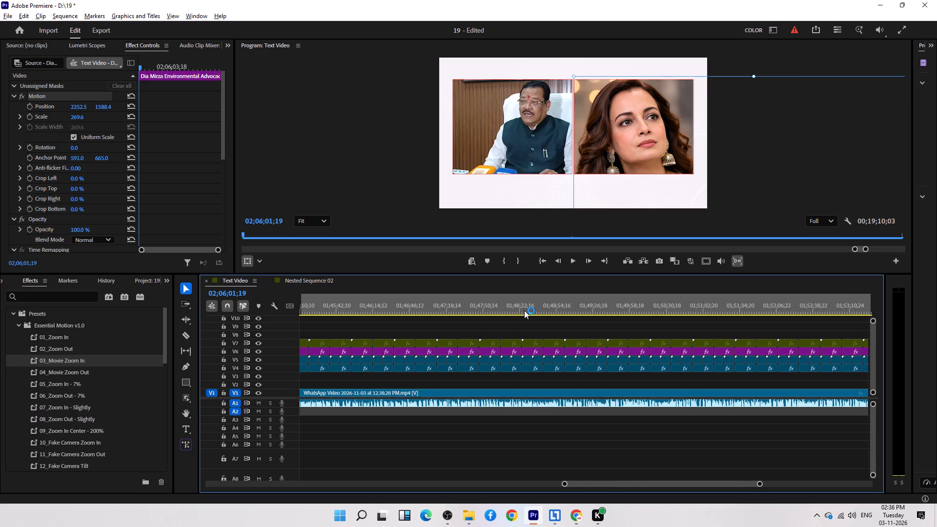
pyautogui.scroll(11, 524, 310)
pyautogui.moveTo(466, 327); pyautogui.dragTo(490, 360)
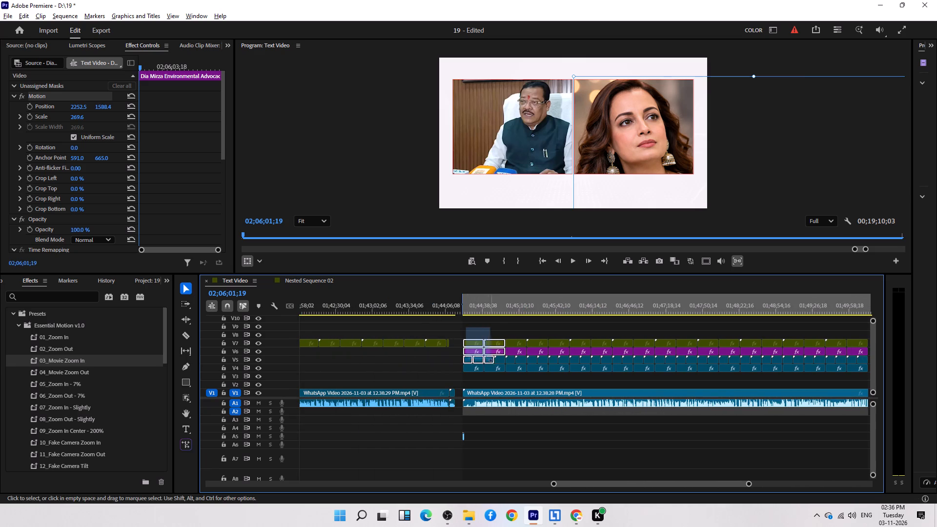
pyautogui.moveTo(490, 360); pyautogui.dragTo(500, 366)
pyautogui.hotkey('ctrl', 'c')
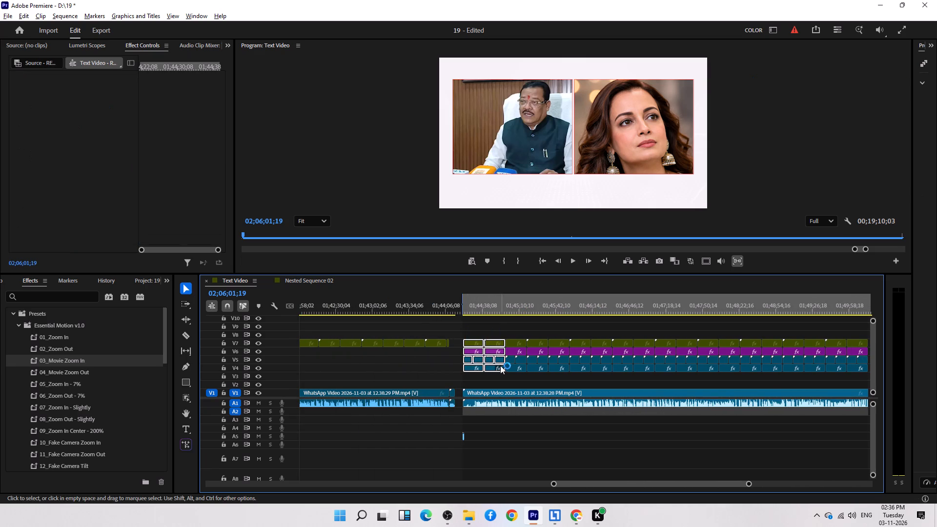
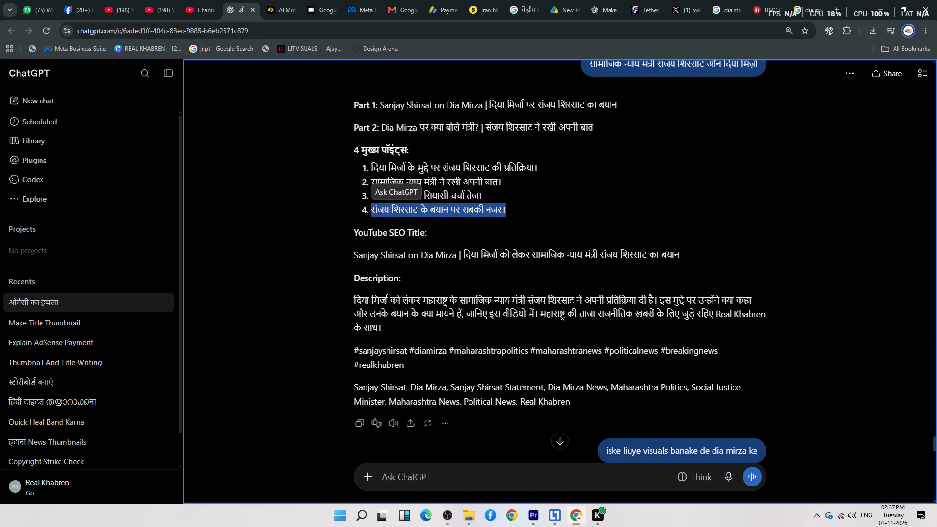
pyautogui.hotkey('ctrl', 'c')
pyautogui.hotkey('alt', 'Tab')
pyautogui.click(618, 306)
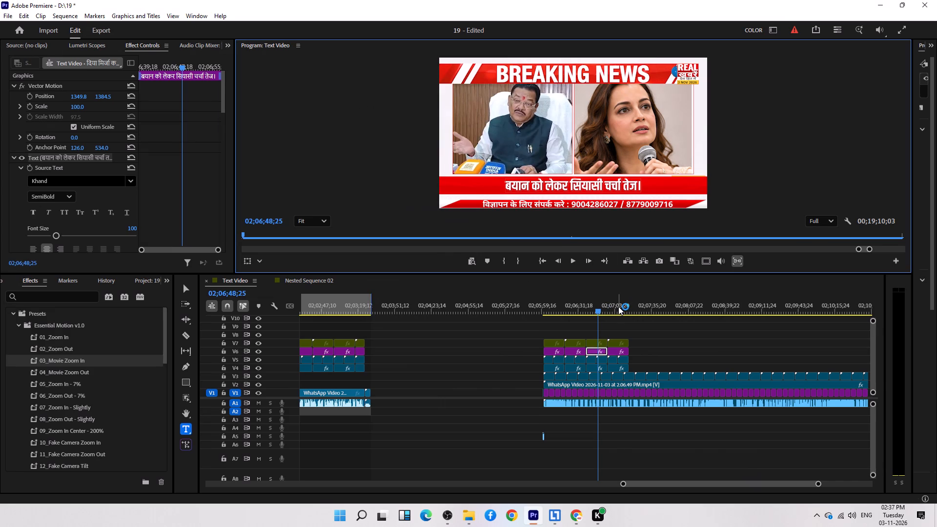
pyautogui.tripleClick(540, 185)
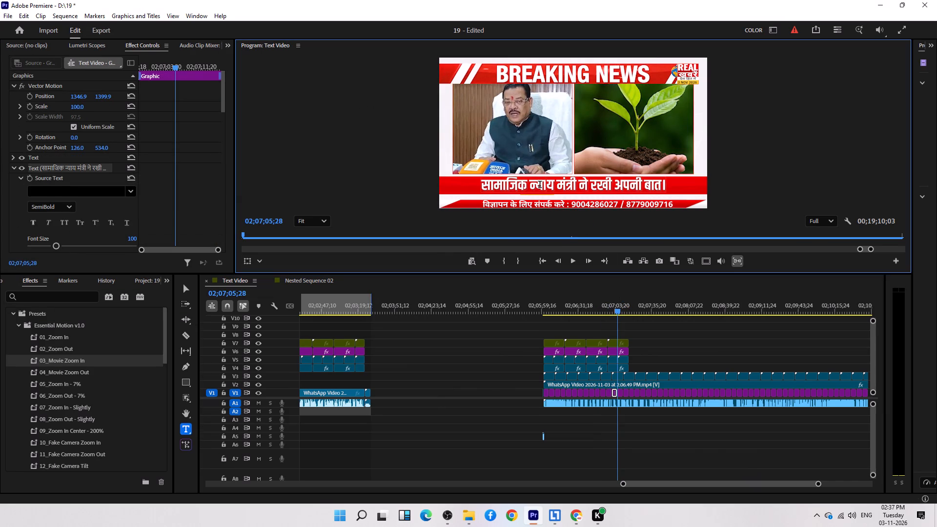
pyautogui.click(540, 185)
pyautogui.hotkey('ctrl', 'v')
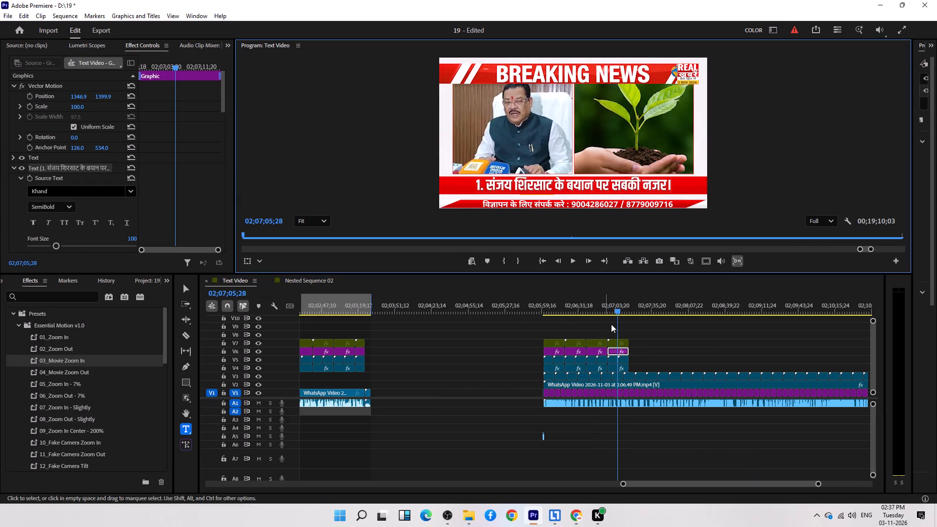
pyautogui.click(488, 186)
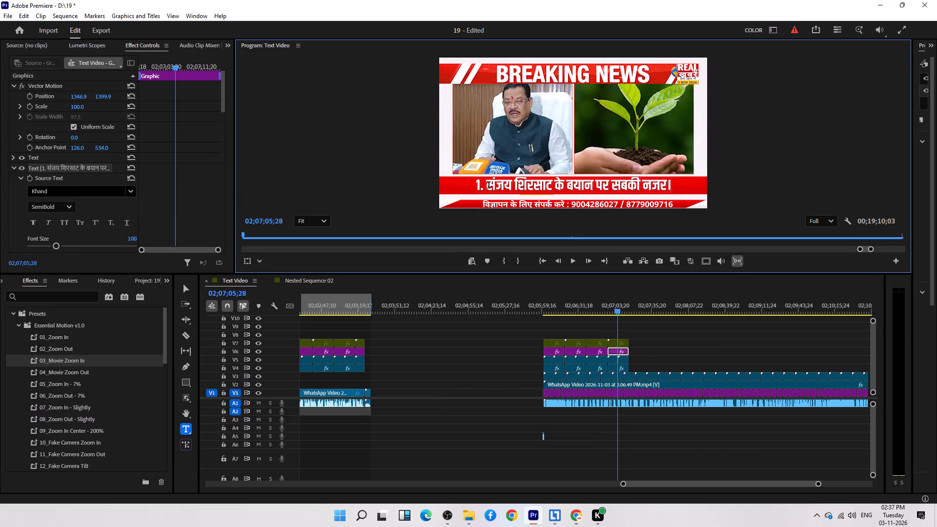
pyautogui.press('BackSpace')
pyautogui.press('BackSpace')
pyautogui.press('BackSpace')
pyautogui.press('BackSpace')
pyautogui.click(685, 356)
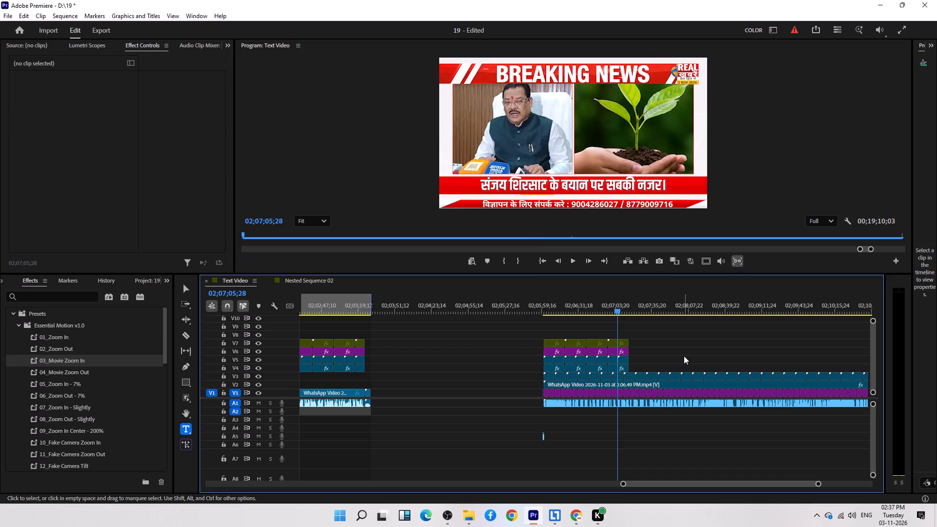
# Copy the four-headline overlay block on V4–V7 and paste it repeatedly end to end from the statement video's start until it passes the video's end.
pyautogui.press('Up')
pyautogui.press('Up')
pyautogui.press('Up')
pyautogui.press('Up')
pyautogui.press('Up')
pyautogui.press('Up')
pyautogui.press('Up')
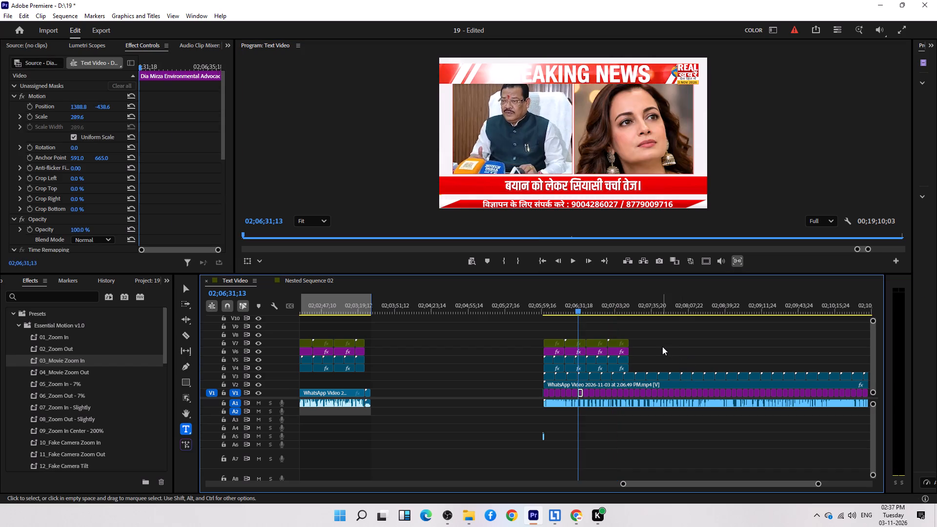
pyautogui.press('Up')
pyautogui.press('Up')
pyautogui.press('Up')
pyautogui.press('Up')
pyautogui.press('Up')
pyautogui.press('Up')
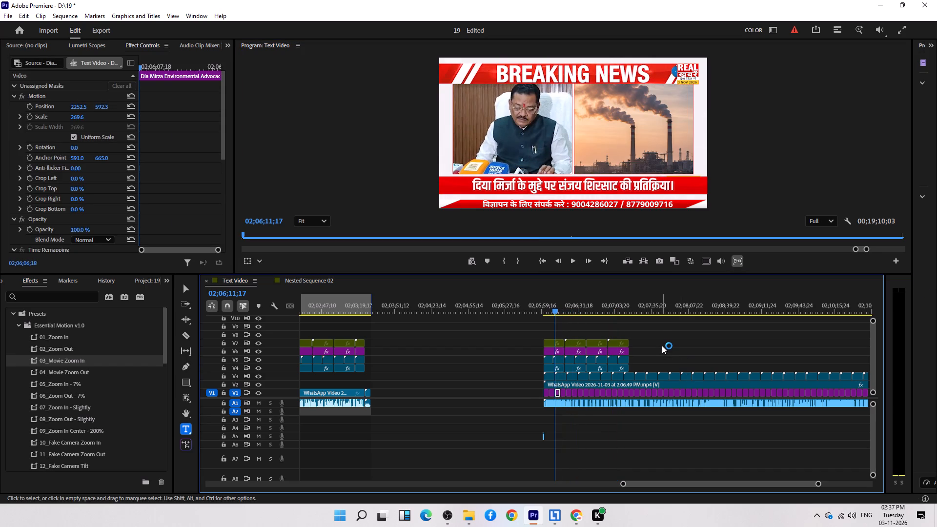
pyautogui.moveTo(660, 333); pyautogui.dragTo(545, 365)
pyautogui.hotkey('ctrl', 'c')
pyautogui.hotkey('ctrl', 'v')
pyautogui.hotkey('ctrl', 'v')
pyautogui.hotkey('ctrl', 'v')
pyautogui.hotkey('ctrl', 'v')
pyautogui.hotkey('ctrl', 'v')
pyautogui.hotkey('ctrl', 'v')
pyautogui.hotkey('ctrl', 'v')
pyautogui.hotkey('ctrl', 'v')
pyautogui.hotkey('ctrl', 'v')
pyautogui.hotkey('ctrl', 'v')
pyautogui.hotkey('ctrl', 'v')
pyautogui.hotkey('ctrl', 'v')
pyautogui.hotkey('ctrl', 'v')
pyautogui.hotkey('ctrl', 'v')
pyautogui.hotkey('ctrl', 'v')
pyautogui.hotkey('ctrl', 'v')
pyautogui.hotkey('ctrl', 'v')
pyautogui.hotkey('ctrl', 'v')
pyautogui.hotkey('ctrl', 'v')
pyautogui.hotkey('ctrl', 'v')
pyautogui.hotkey('ctrl', 'v')
pyautogui.hotkey('ctrl', 'v')
pyautogui.hotkey('ctrl', 'v')
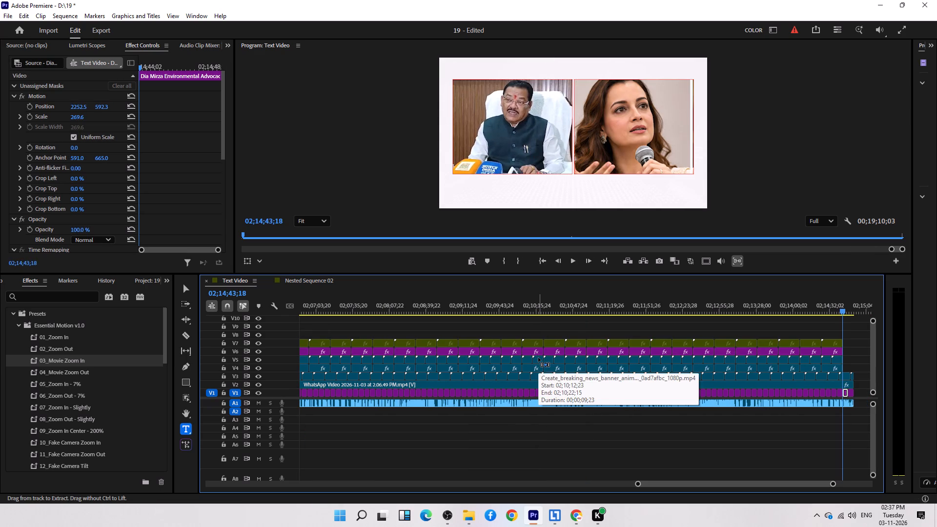
pyautogui.hotkey('ctrl', 'v')
# Split the V4–V7 overlay clips at the statement video's end and delete everything that extends past it.
pyautogui.press('Up')
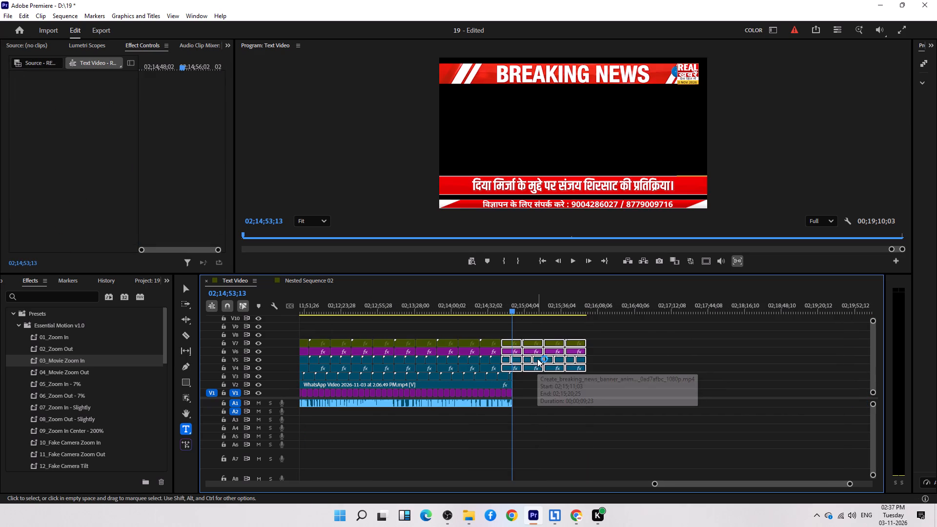
pyautogui.press('z')
pyautogui.moveTo(602, 339); pyautogui.dragTo(512, 372)
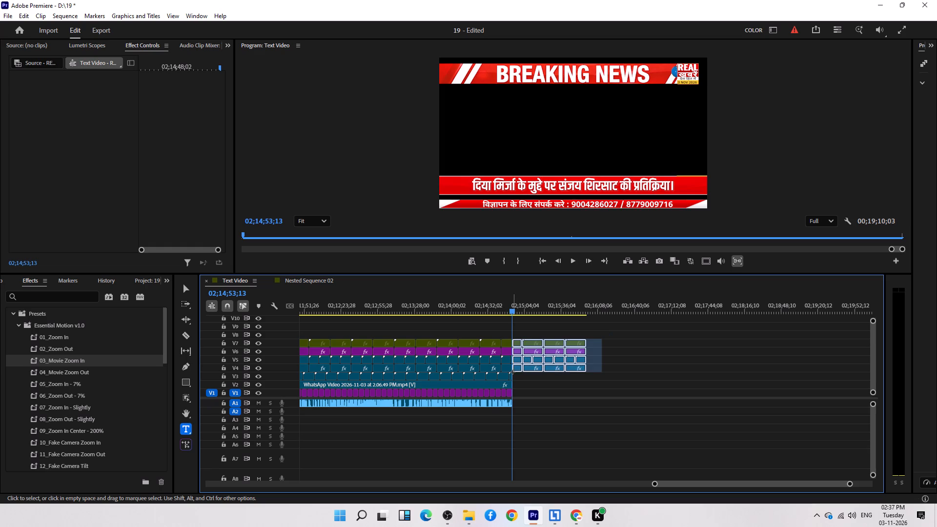
pyautogui.moveTo(512, 372); pyautogui.dragTo(516, 373)
pyautogui.press('Delete')
# Copy the End Bumbar with Music clip from the end of the earlier segment and paste it directly after the statement video.
pyautogui.scroll(18, 469, 419)
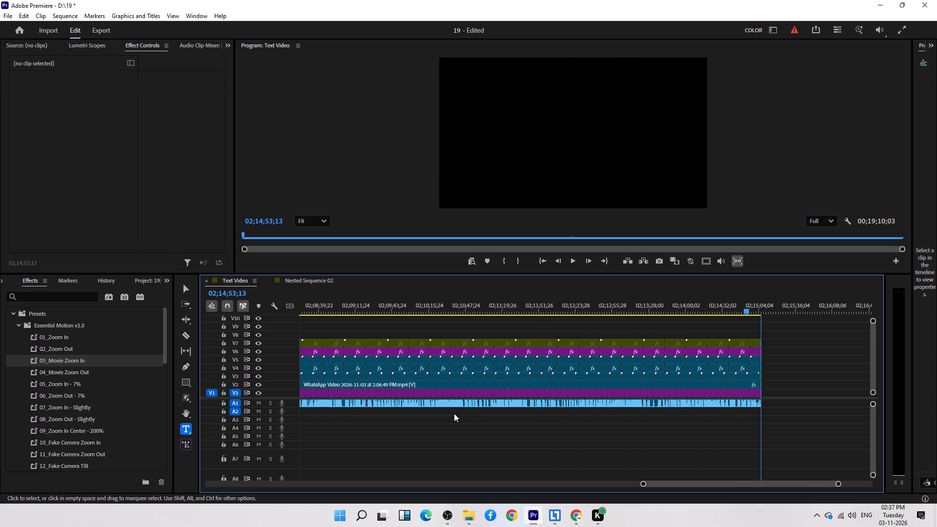
pyautogui.scroll(20, 454, 413)
pyautogui.scroll(7, 454, 413)
pyautogui.moveTo(445, 379); pyautogui.dragTo(407, 396)
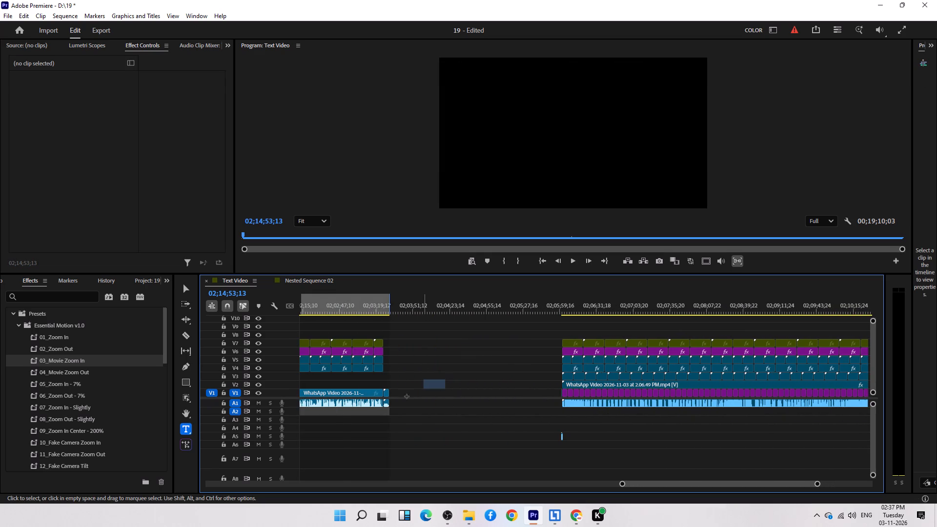
pyautogui.moveTo(407, 396); pyautogui.dragTo(389, 412)
pyautogui.hotkey('ctrl', 'c')
pyautogui.hotkey('ctrl', 'v')
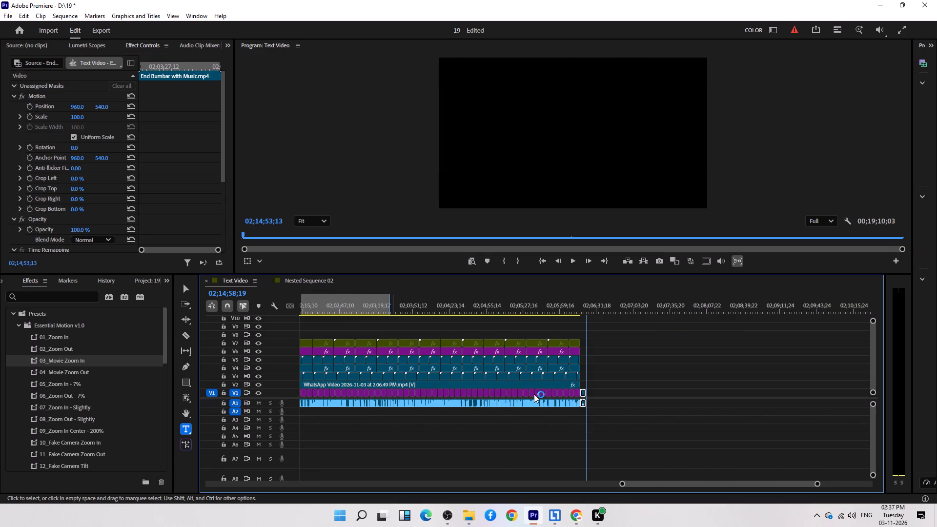
# Mark the export range around all clips of the Dia Mirza segment, from its opening through the end bumper.
pyautogui.moveTo(650, 331); pyautogui.dragTo(247, 456)
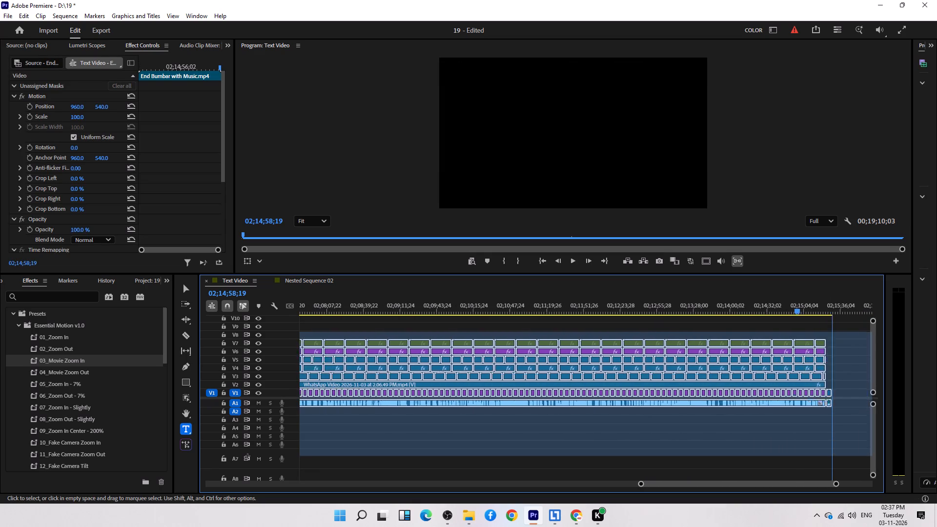
pyautogui.moveTo(247, 456); pyautogui.dragTo(361, 452)
pyautogui.press('/')
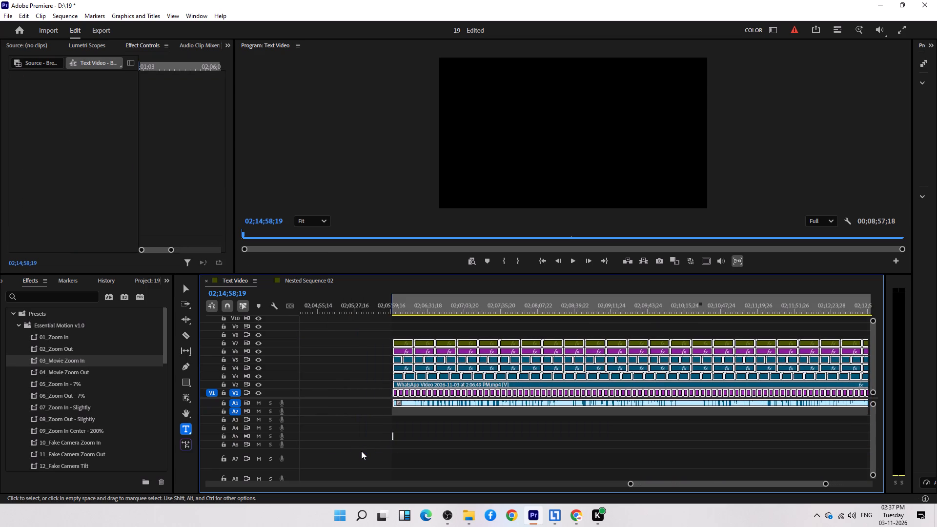
# Export the marked range as an H.264 media file named 13 to the D:\NOV\3 folder.
pyautogui.hotkey('ctrl', 'm')
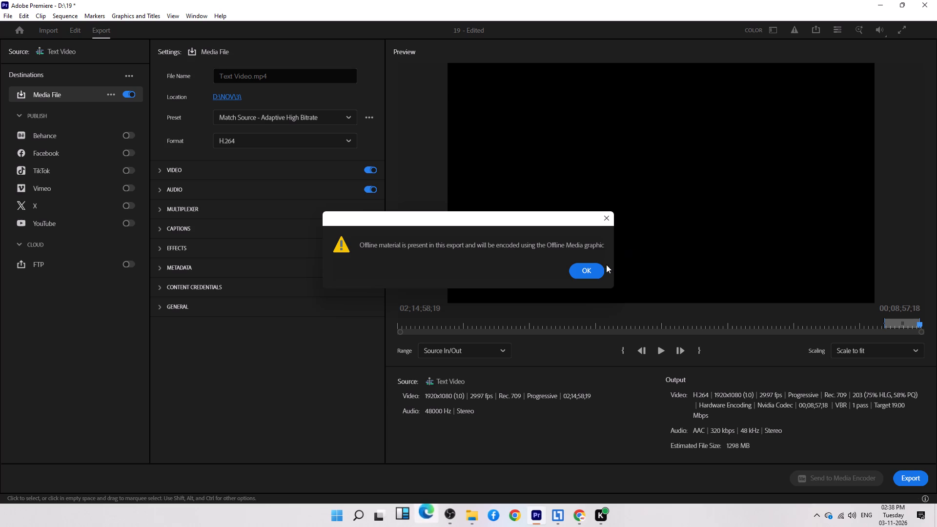
pyautogui.click(577, 273)
pyautogui.click(226, 96)
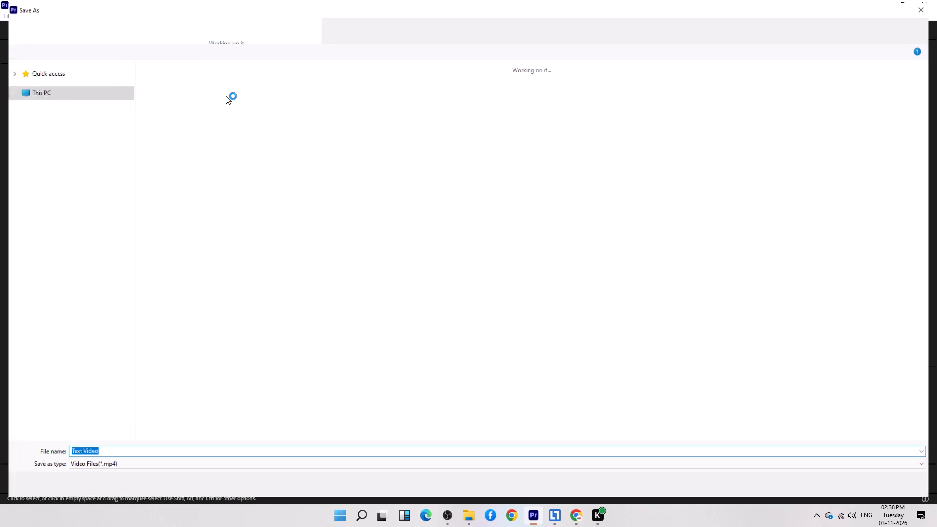
pyautogui.click(936, 0)
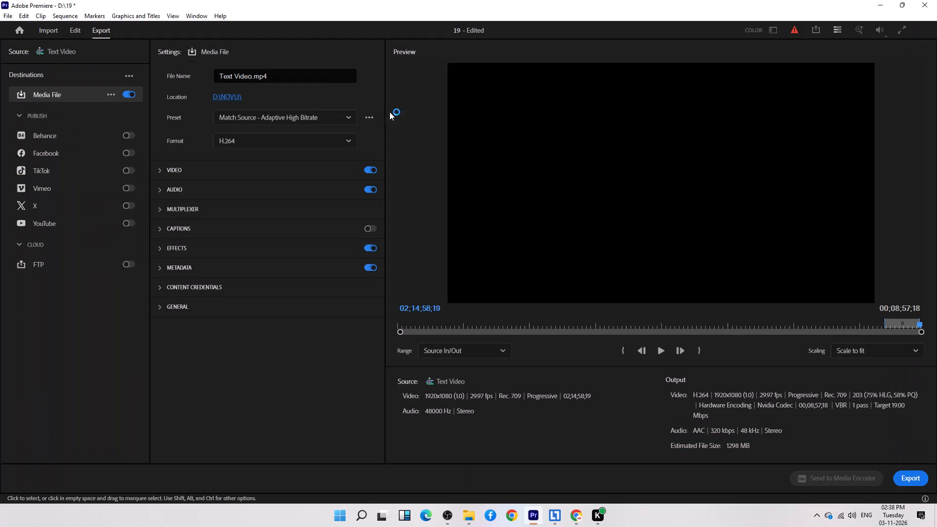
pyautogui.tripleClick(307, 76)
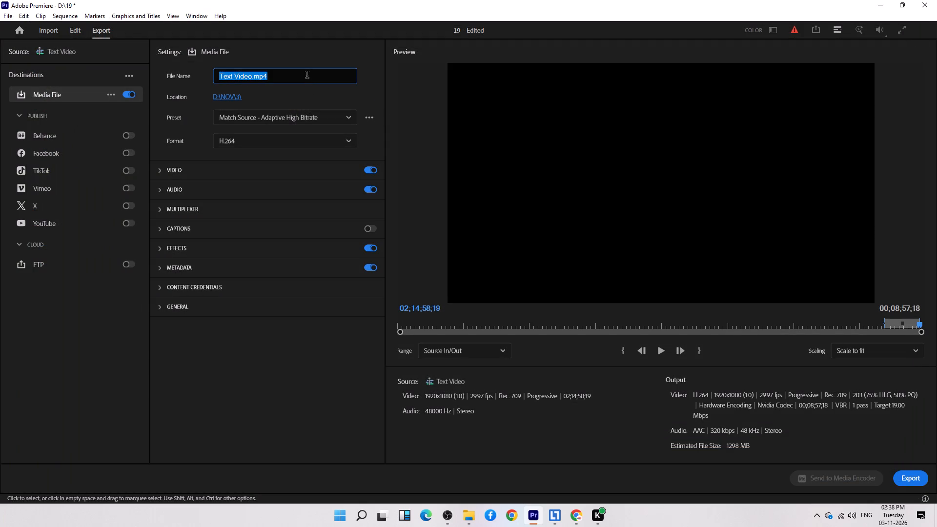
pyautogui.write('13')
pyautogui.press('Return')
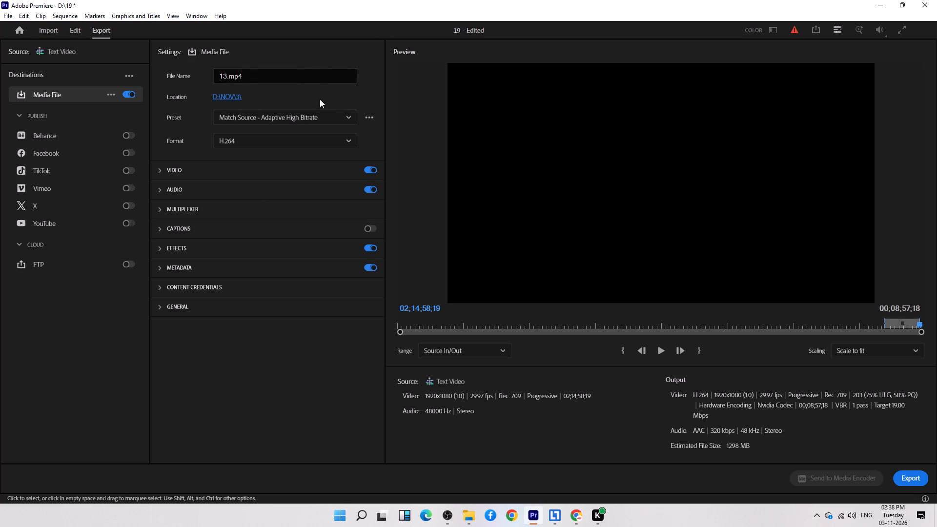
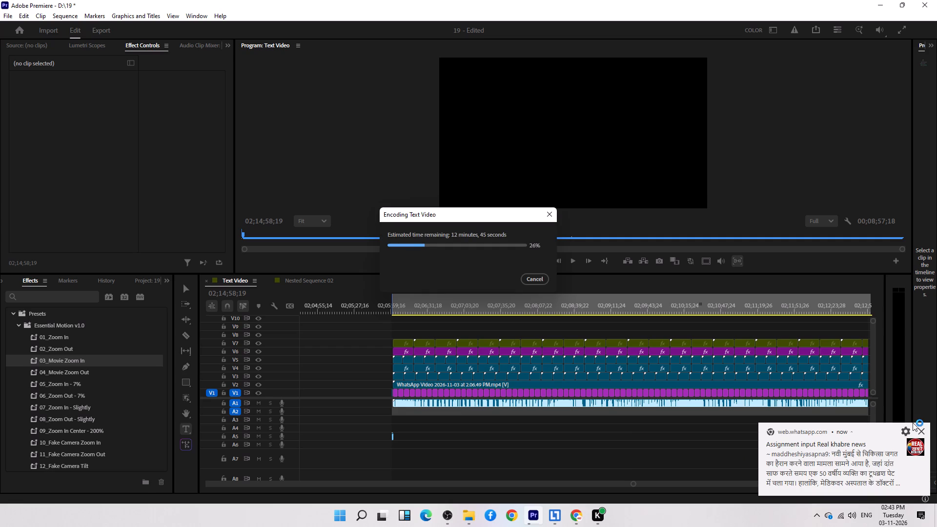
pyautogui.click(920, 430)
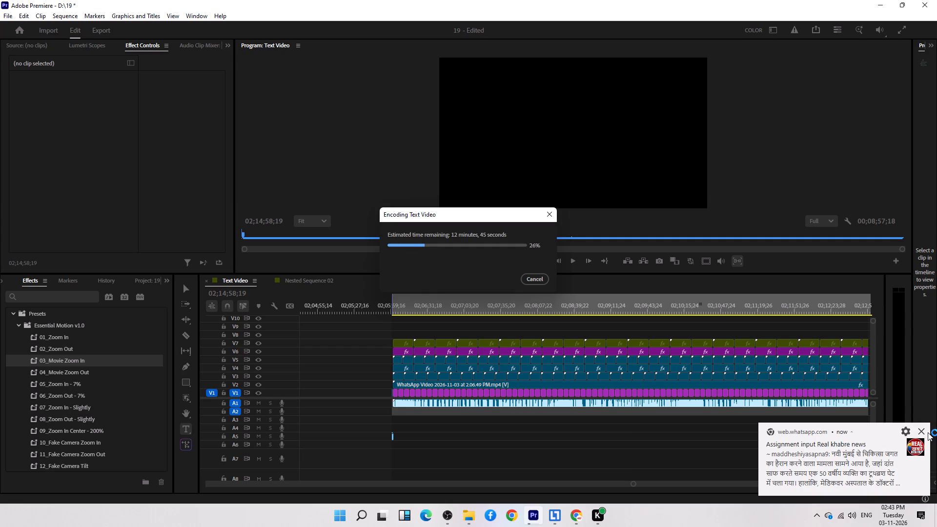
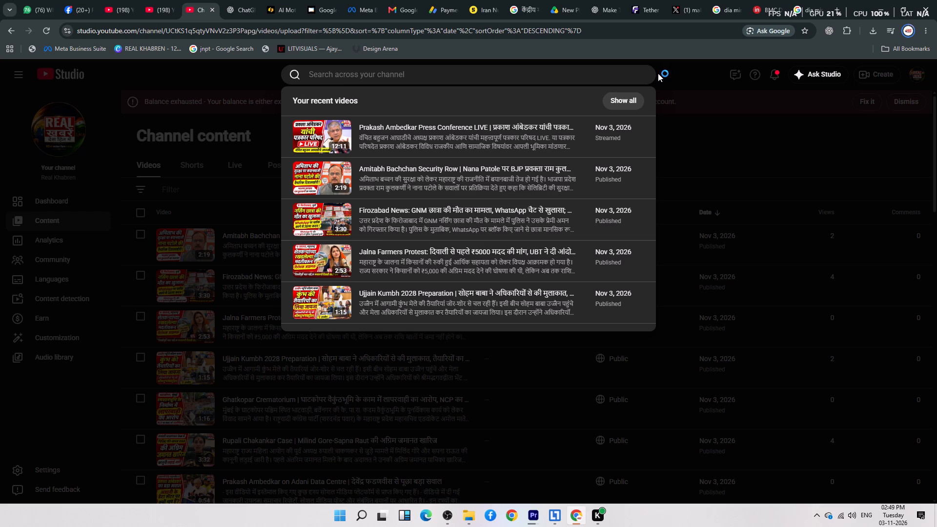
pyautogui.click(714, 96)
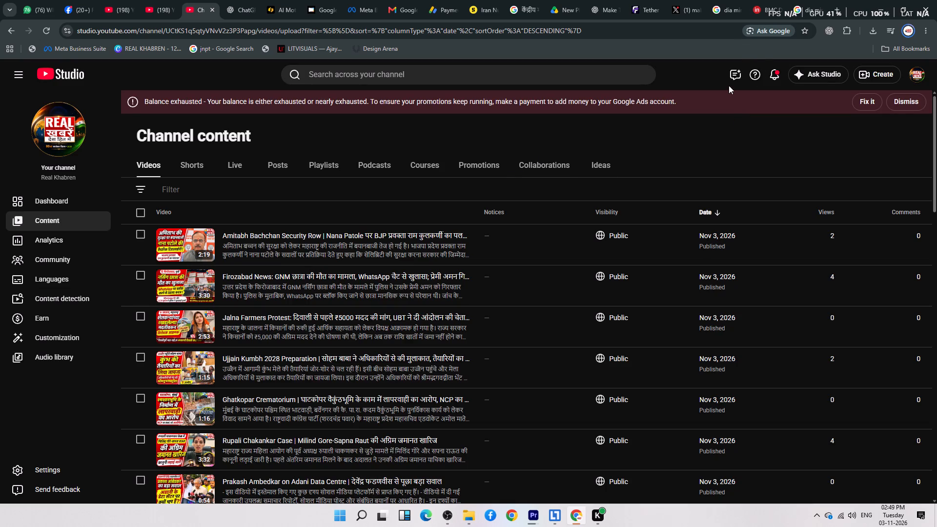
pyautogui.click(873, 71)
pyautogui.click(836, 101)
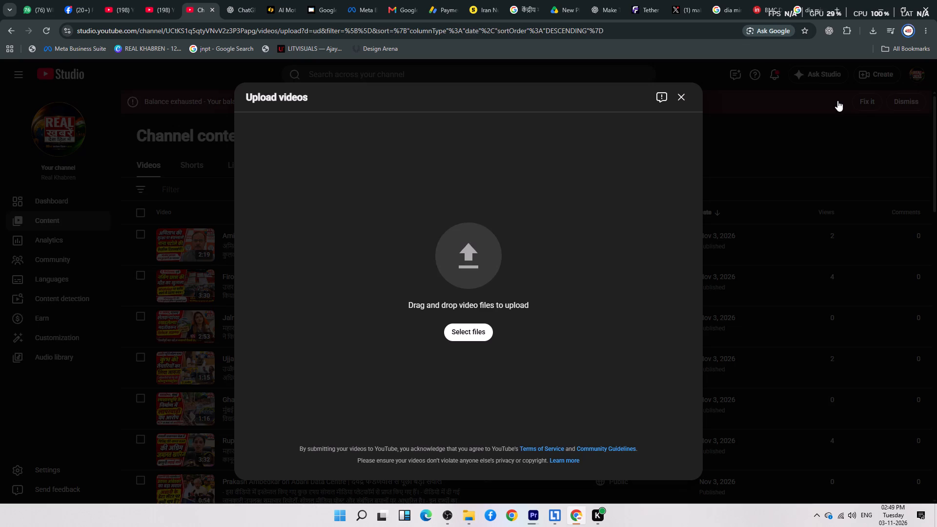
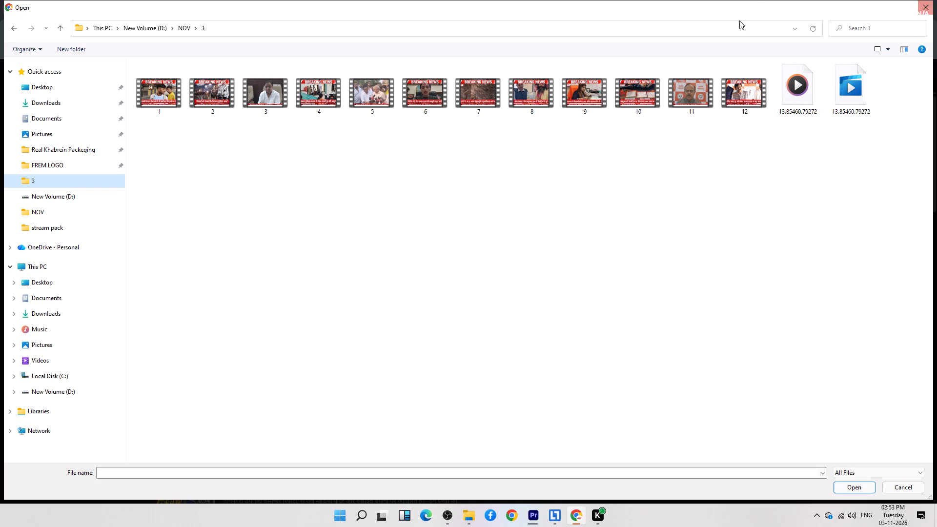
# Switch to Premiere Pro to check on the export of the segment.
pyautogui.click(538, 517)
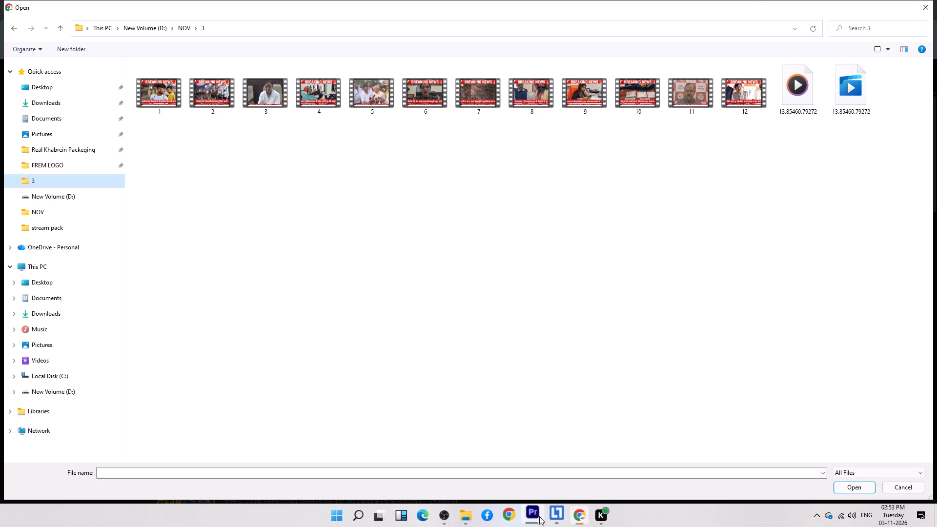